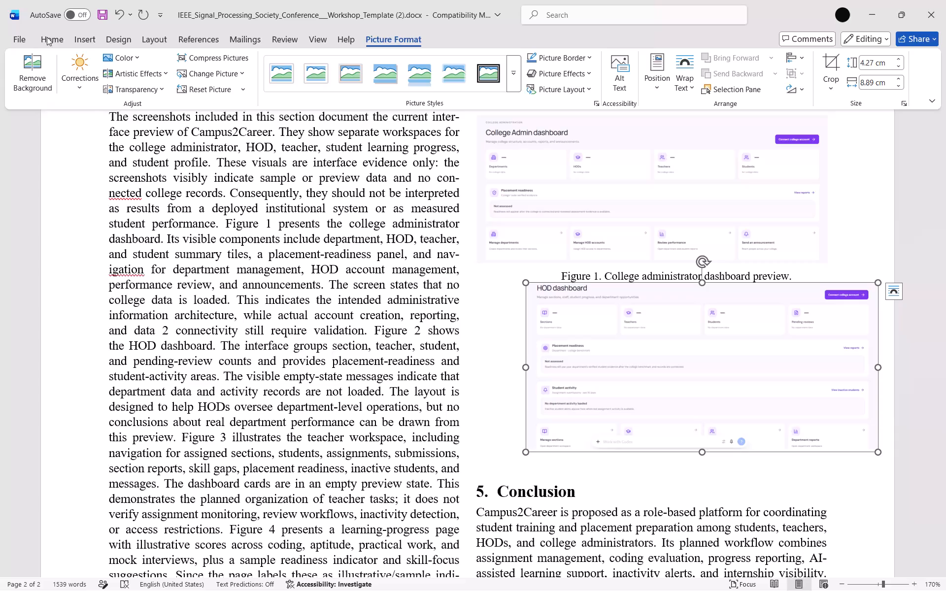
# Left-align the paragraph containing the Figure 1 caption and the HOD dashboard picture.
pyautogui.click(54, 37)
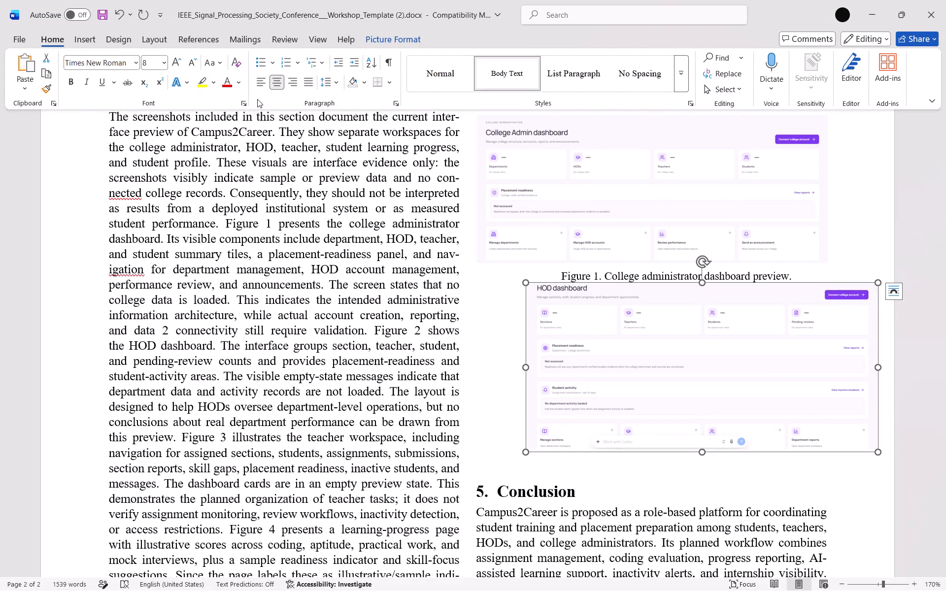
pyautogui.click(263, 81)
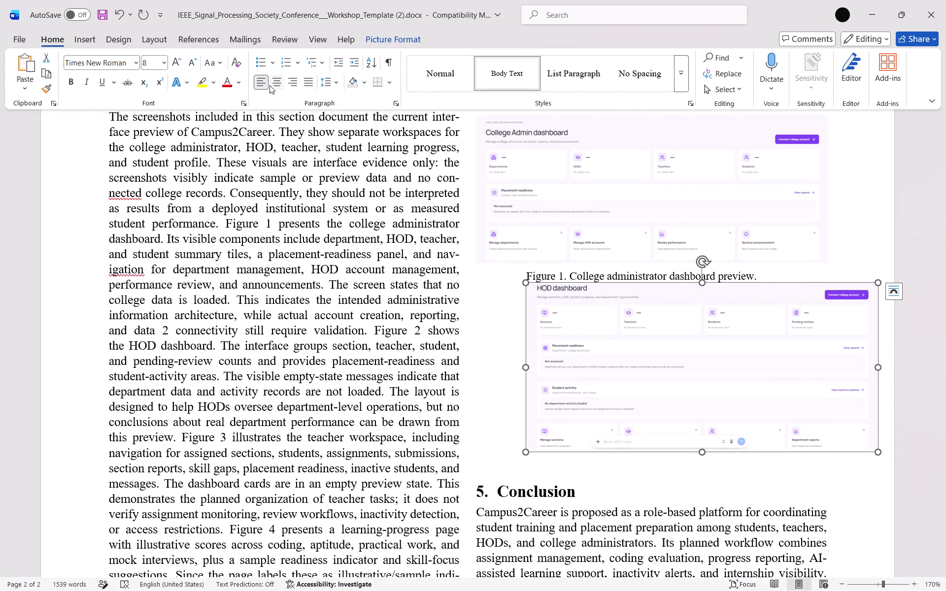
pyautogui.click(270, 85)
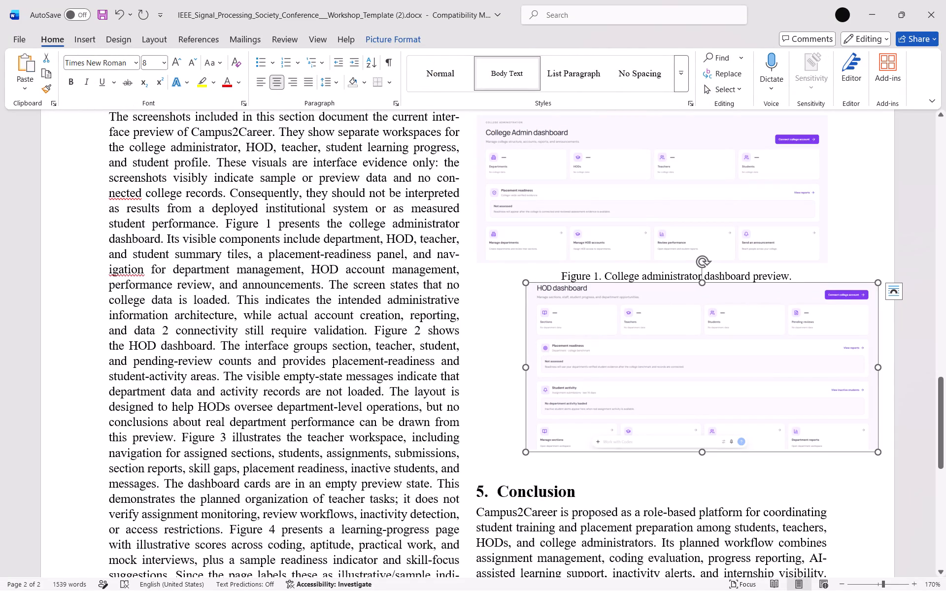
pyautogui.click(724, 355)
pyautogui.click(613, 328)
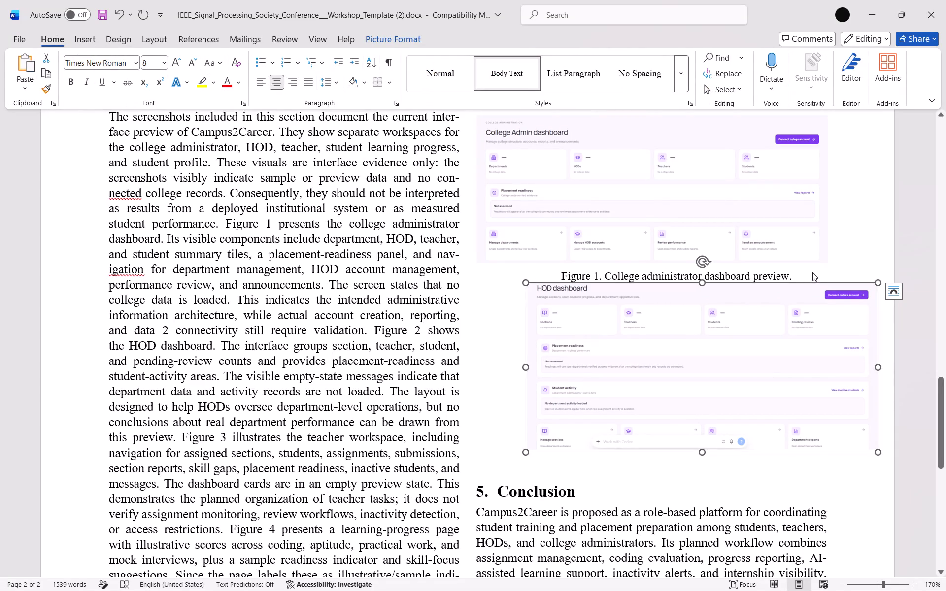
pyautogui.click(811, 276)
pyautogui.click(800, 385)
pyautogui.click(258, 86)
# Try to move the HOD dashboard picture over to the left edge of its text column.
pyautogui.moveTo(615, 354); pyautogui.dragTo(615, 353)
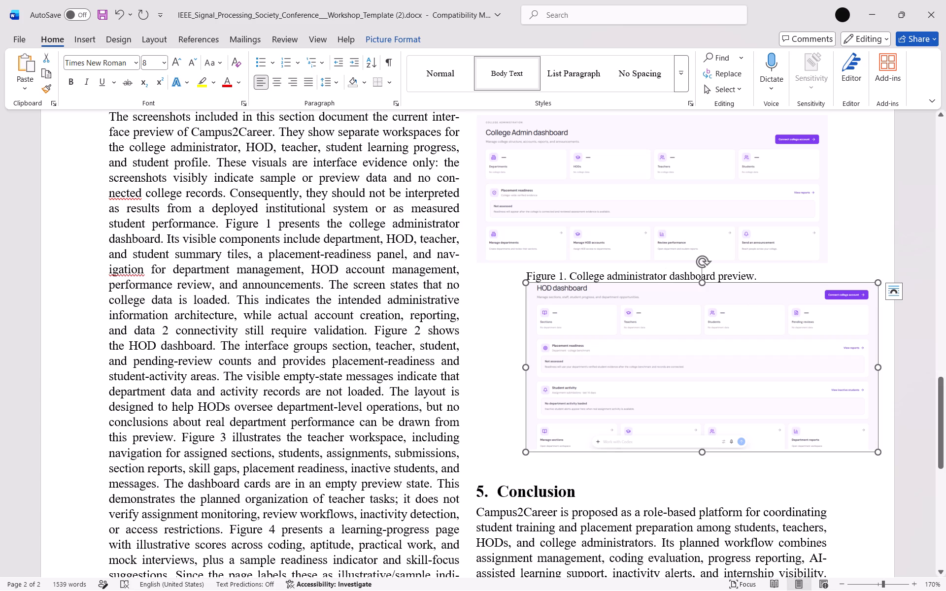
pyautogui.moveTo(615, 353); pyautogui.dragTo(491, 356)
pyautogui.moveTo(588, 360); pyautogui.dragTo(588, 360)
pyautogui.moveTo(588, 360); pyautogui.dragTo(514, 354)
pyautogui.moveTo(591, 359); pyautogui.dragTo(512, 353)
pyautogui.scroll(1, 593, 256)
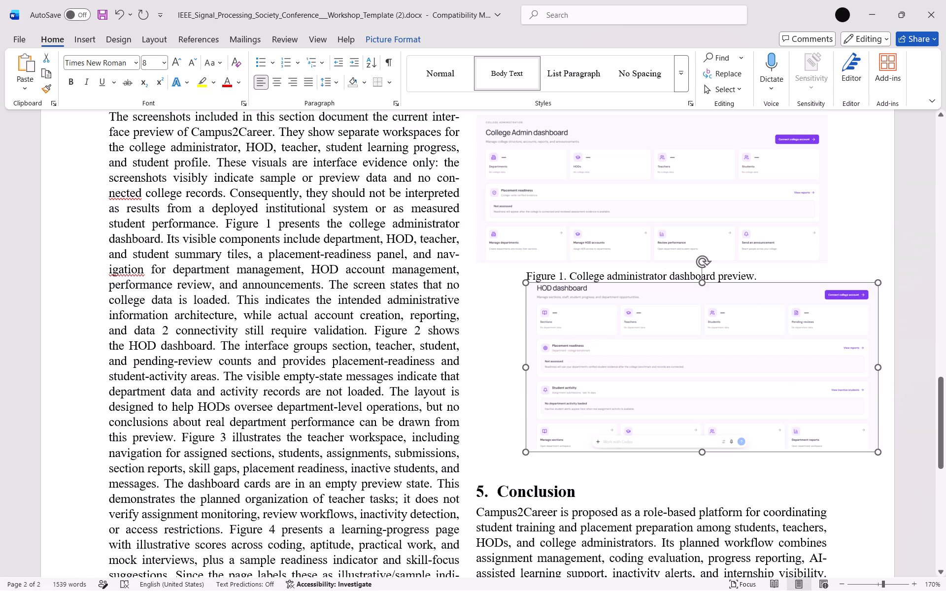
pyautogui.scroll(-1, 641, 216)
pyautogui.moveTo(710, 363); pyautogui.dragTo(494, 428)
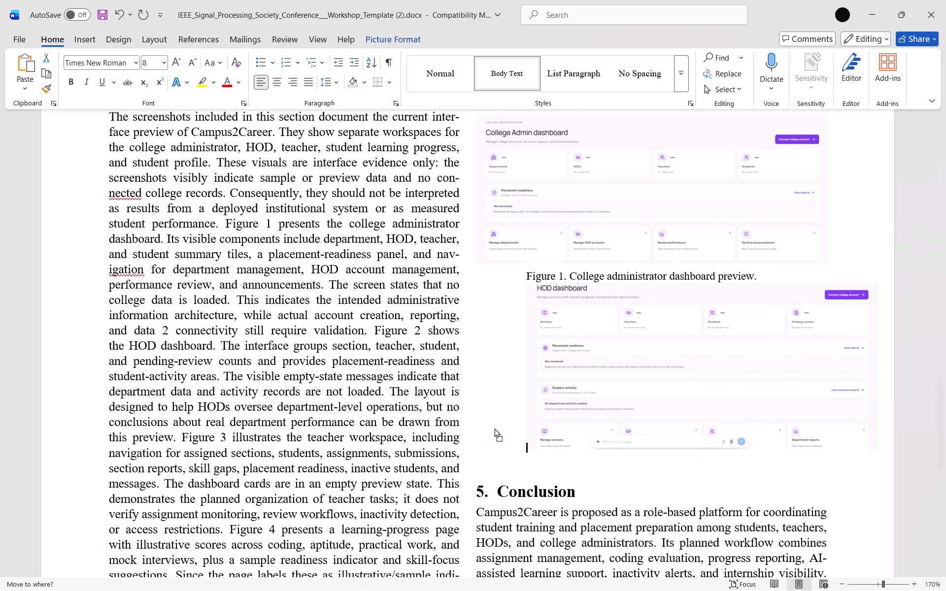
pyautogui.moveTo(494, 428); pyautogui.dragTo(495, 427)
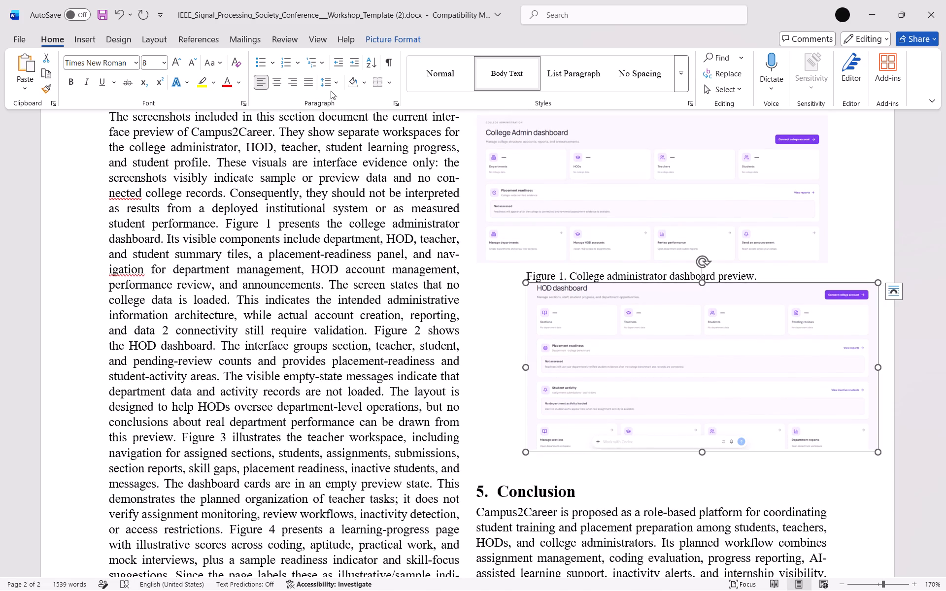
# Insert a paragraph break between the Figure 1 caption and the HOD dashboard picture.
pyautogui.click(801, 273)
pyautogui.press('Return')
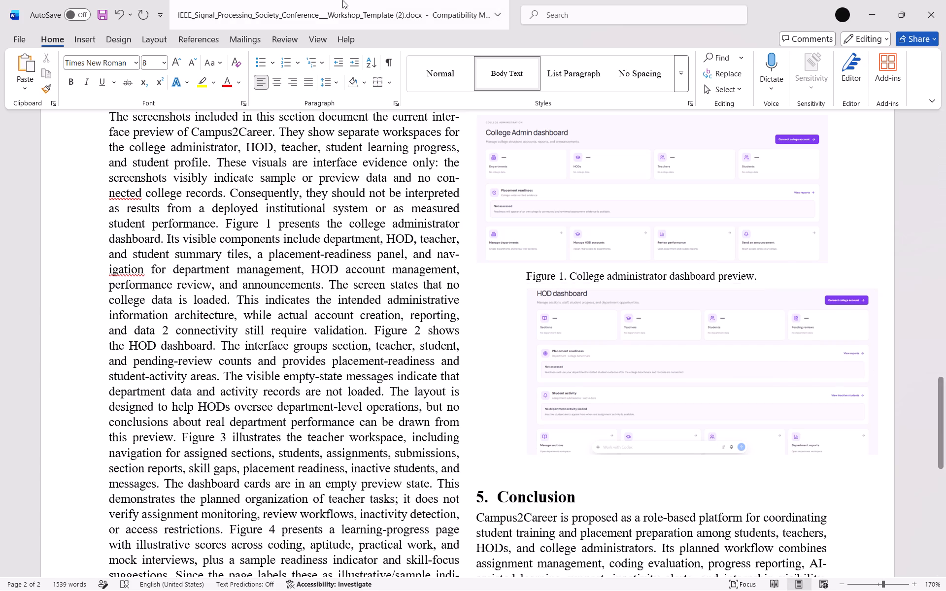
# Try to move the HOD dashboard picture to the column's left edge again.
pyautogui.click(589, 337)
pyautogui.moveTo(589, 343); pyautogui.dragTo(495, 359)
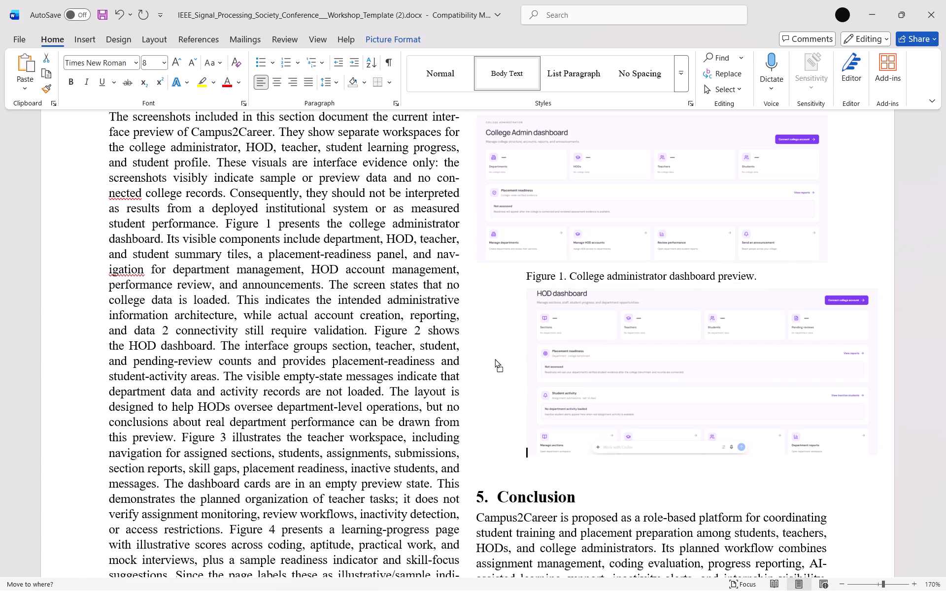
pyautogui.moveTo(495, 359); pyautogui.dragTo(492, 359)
# Add an empty line between the Figure 1 caption and the HOD dashboard picture.
pyautogui.click(754, 276)
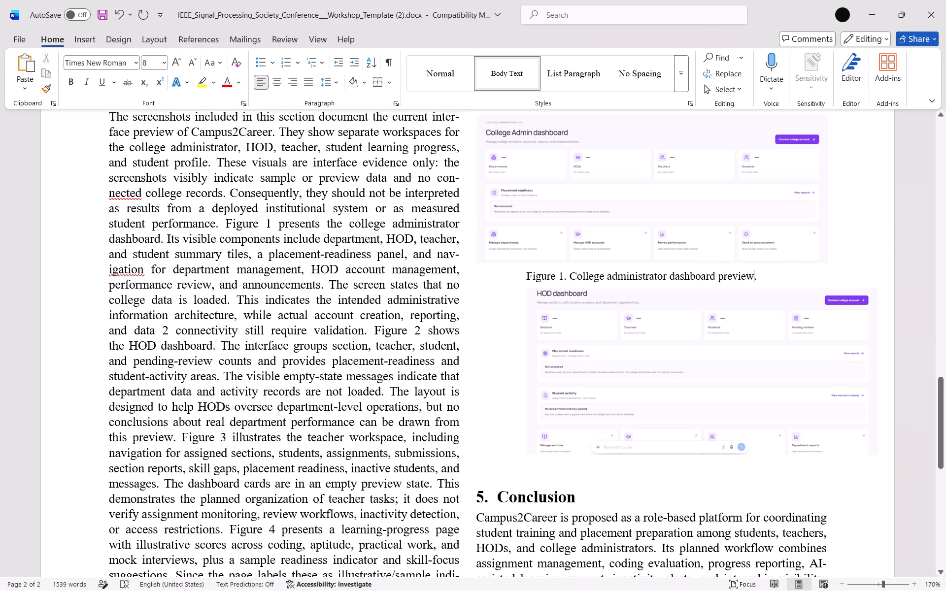
pyautogui.press('Right')
pyautogui.press('Return')
pyautogui.press('\\')
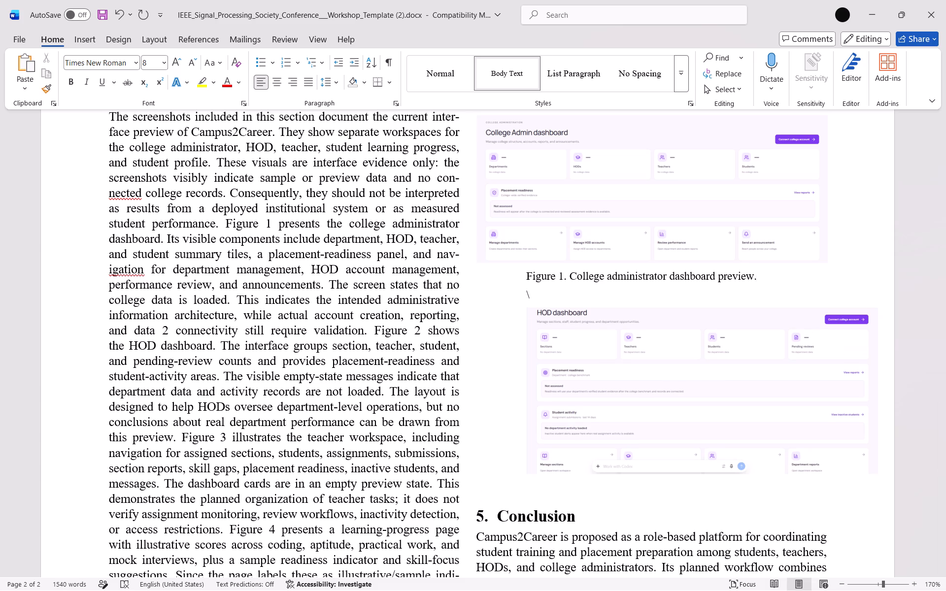
pyautogui.press('BackSpace')
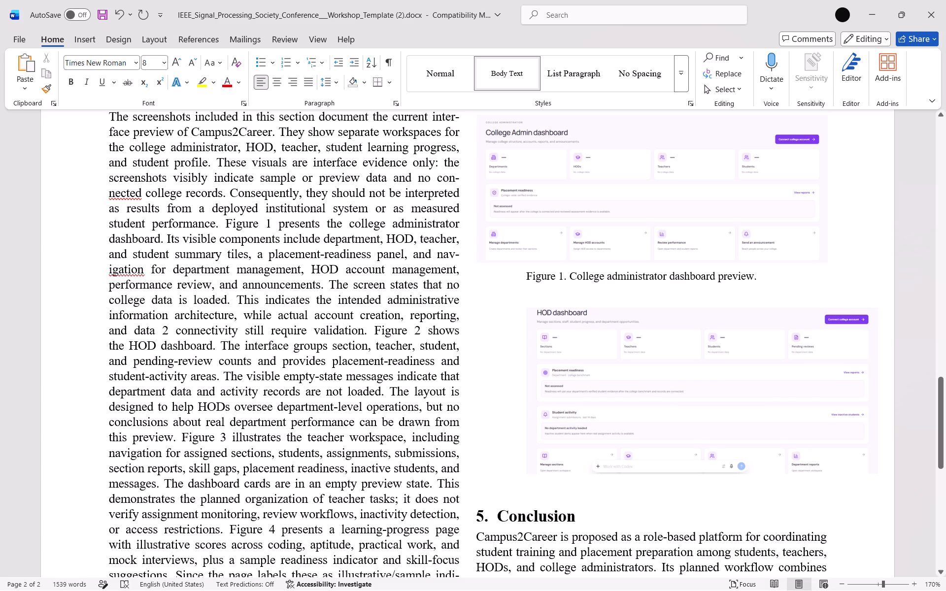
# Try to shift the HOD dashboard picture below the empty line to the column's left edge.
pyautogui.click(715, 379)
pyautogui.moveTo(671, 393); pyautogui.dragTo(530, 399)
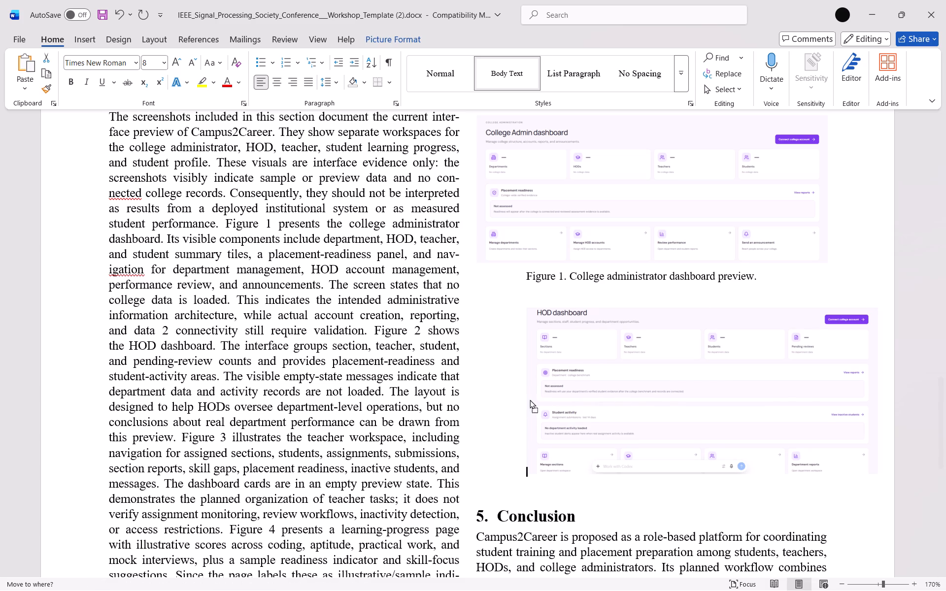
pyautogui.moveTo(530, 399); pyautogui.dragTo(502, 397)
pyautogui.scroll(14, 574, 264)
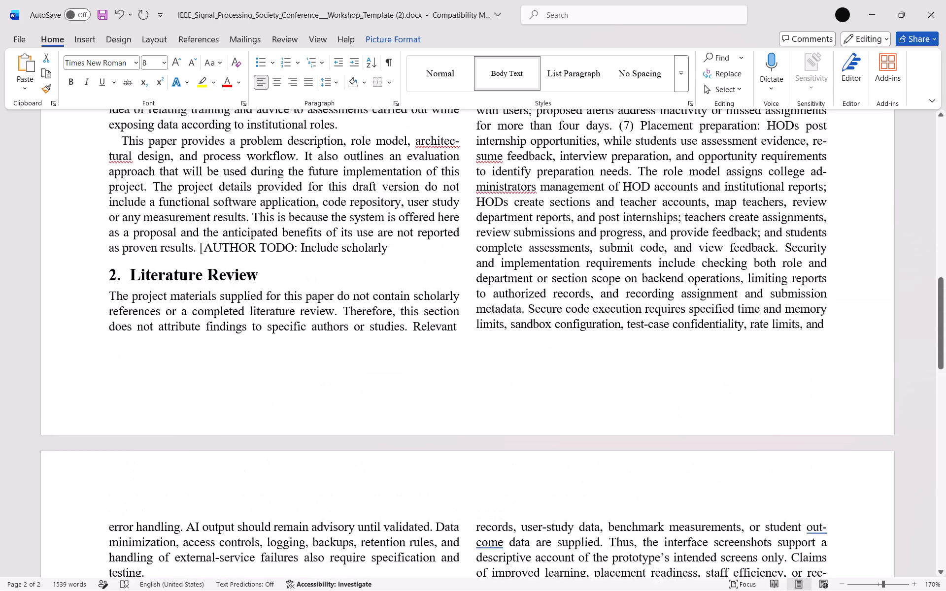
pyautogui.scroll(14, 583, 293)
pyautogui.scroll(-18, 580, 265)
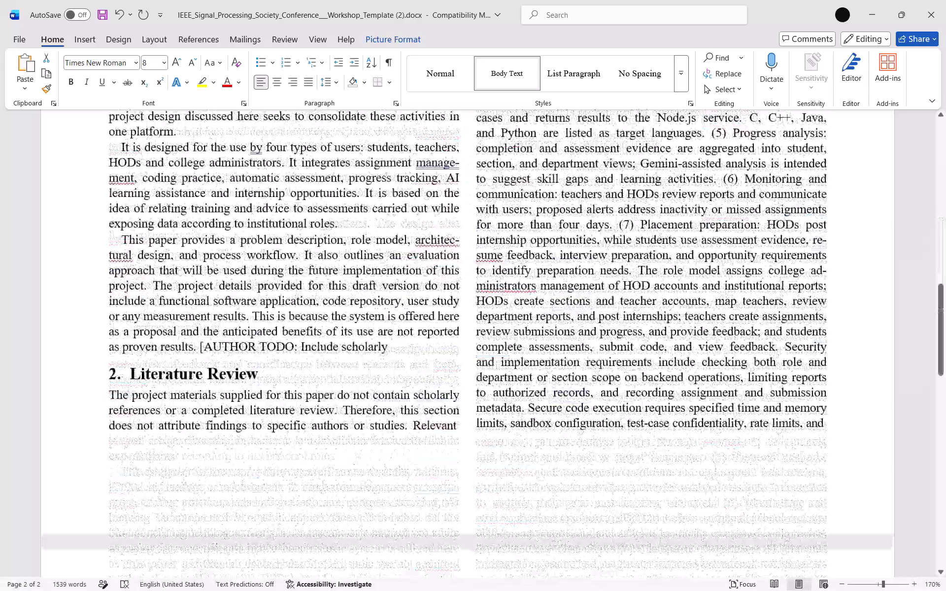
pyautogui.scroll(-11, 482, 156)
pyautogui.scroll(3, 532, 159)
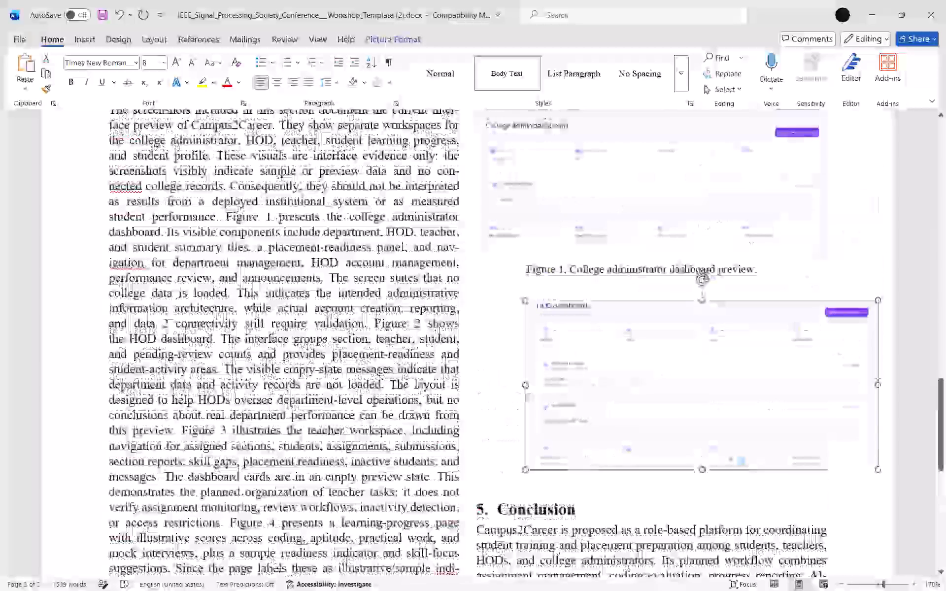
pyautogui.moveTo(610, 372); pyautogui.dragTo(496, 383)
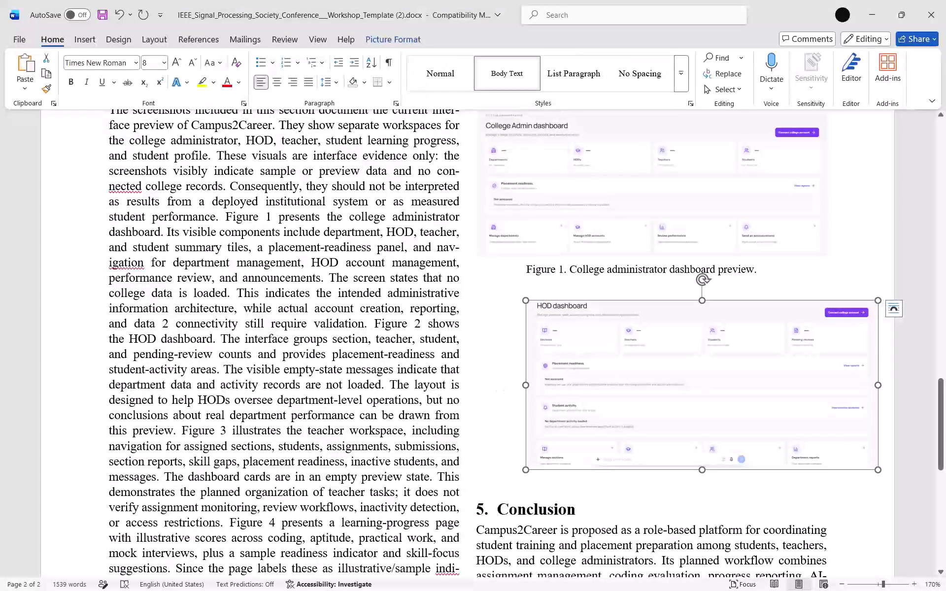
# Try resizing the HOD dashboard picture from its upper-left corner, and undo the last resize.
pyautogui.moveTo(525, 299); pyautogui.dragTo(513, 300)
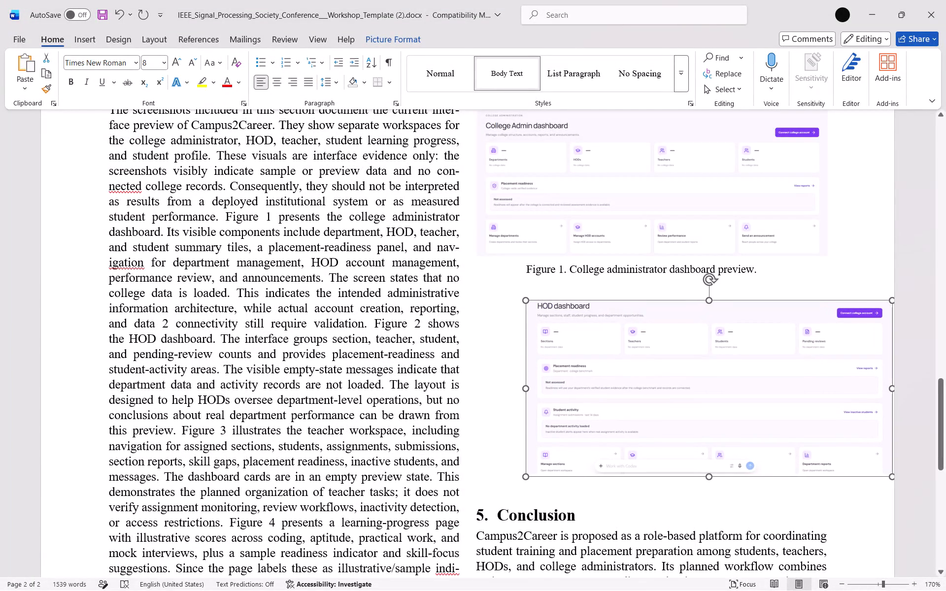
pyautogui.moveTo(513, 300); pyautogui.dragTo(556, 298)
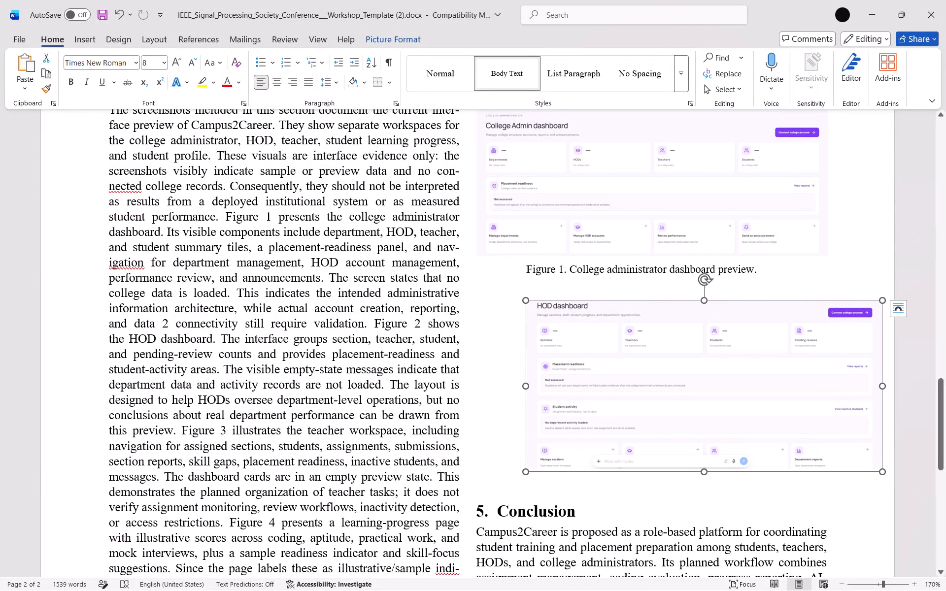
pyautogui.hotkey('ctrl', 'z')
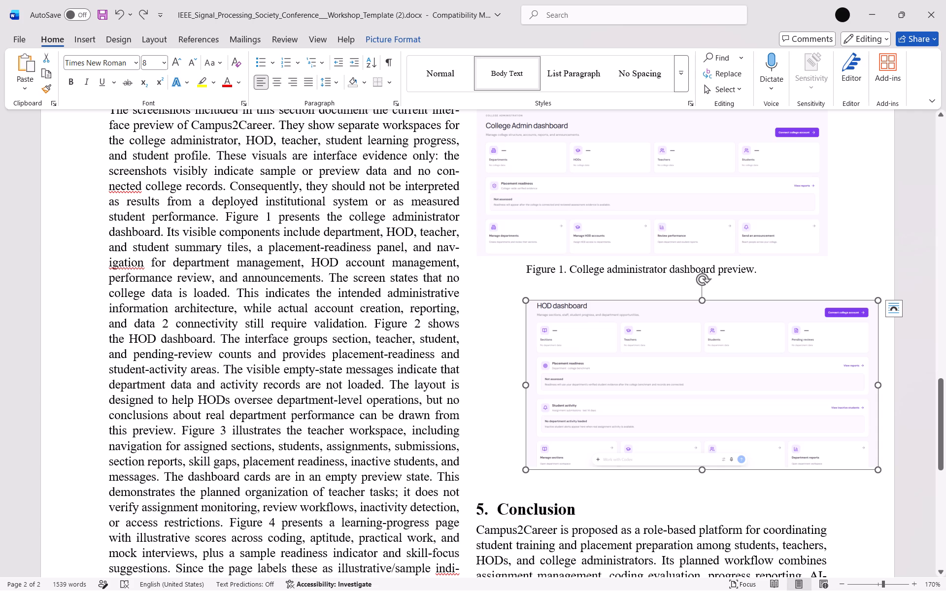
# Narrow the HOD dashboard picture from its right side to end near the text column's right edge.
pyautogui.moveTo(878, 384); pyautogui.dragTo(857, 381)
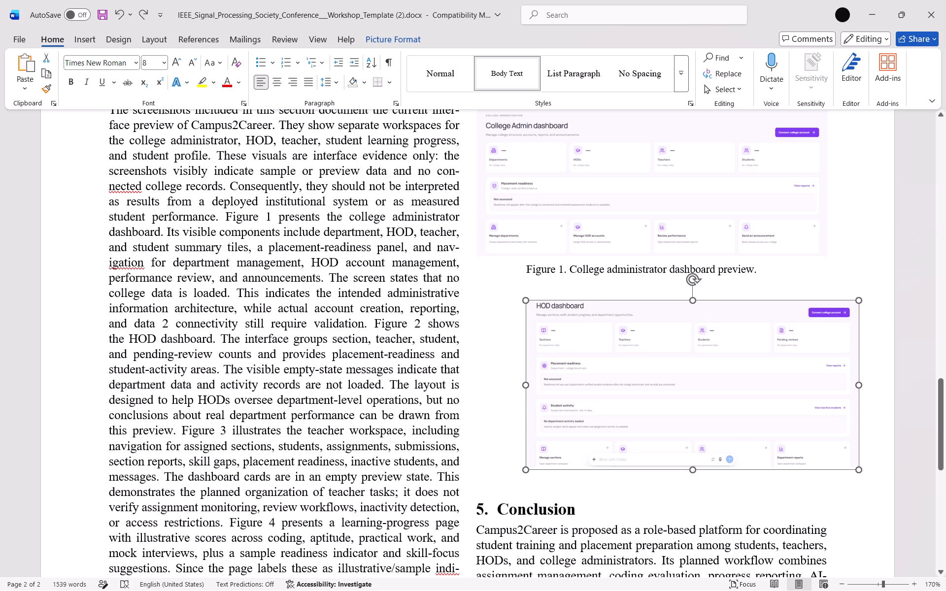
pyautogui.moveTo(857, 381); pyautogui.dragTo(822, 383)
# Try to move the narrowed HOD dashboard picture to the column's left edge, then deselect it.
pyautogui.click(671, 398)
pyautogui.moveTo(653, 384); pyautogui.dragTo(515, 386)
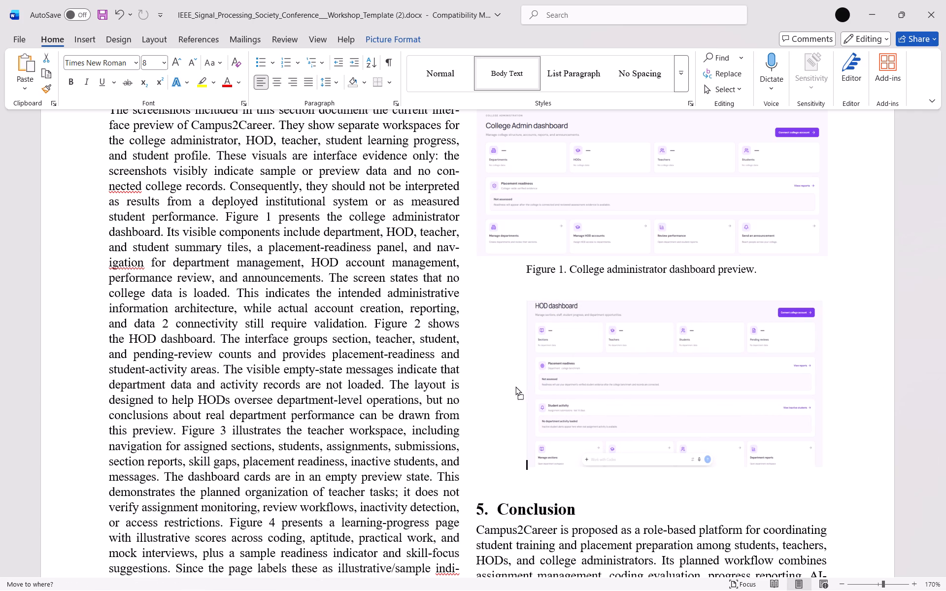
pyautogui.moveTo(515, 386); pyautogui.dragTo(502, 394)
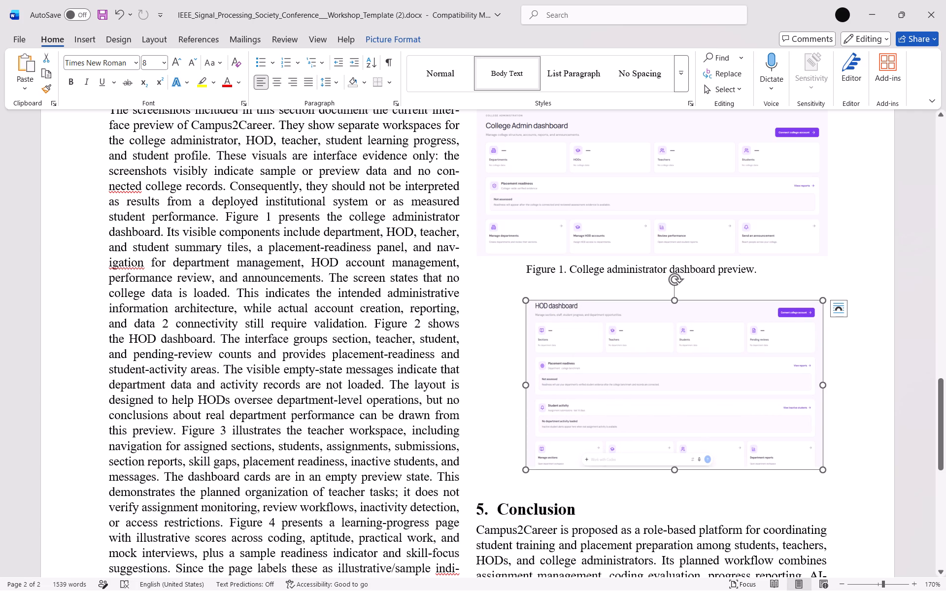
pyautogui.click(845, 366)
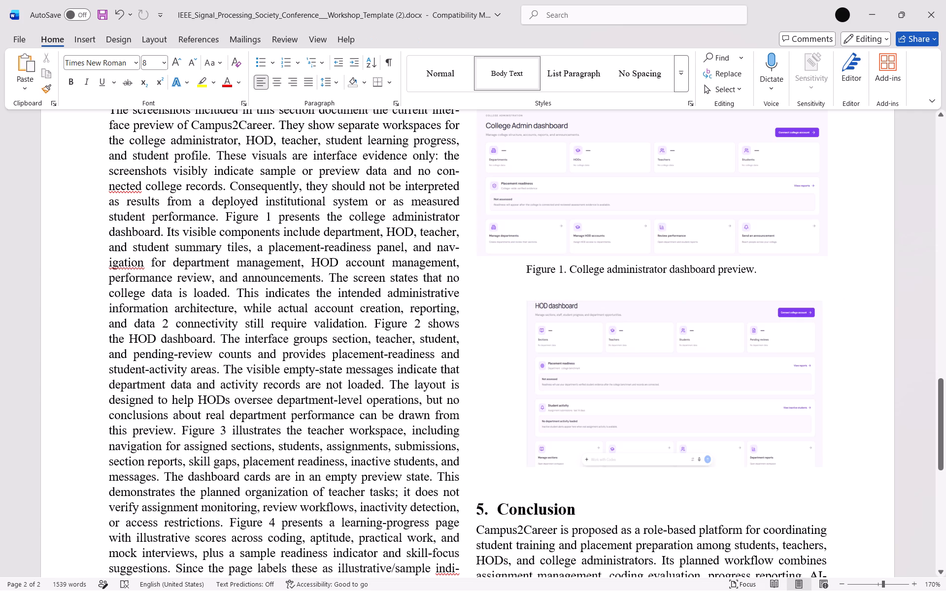
# Delete the HOD dashboard picture and remove the indent of the empty paragraph it leaves.
pyautogui.click(624, 392)
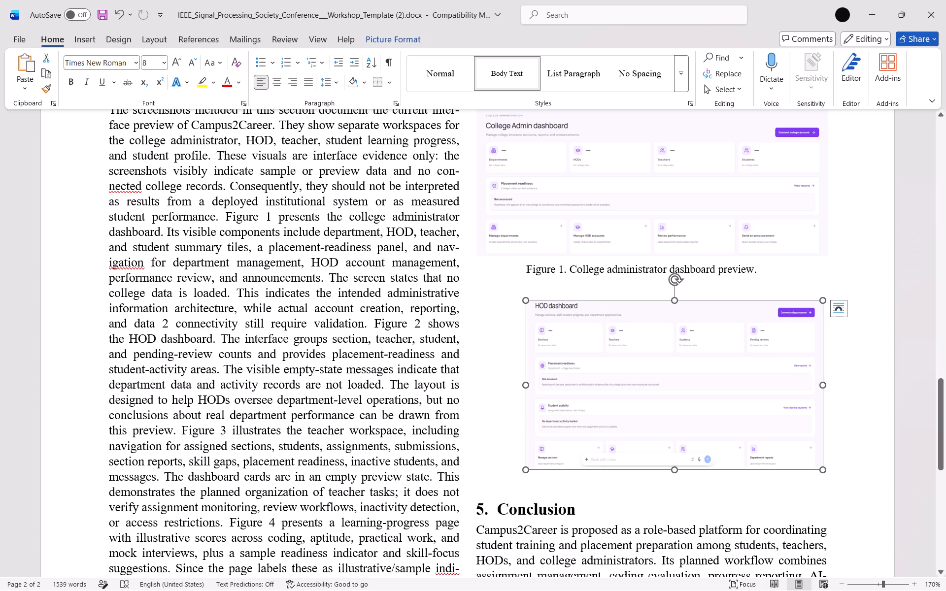
pyautogui.press('BackSpace')
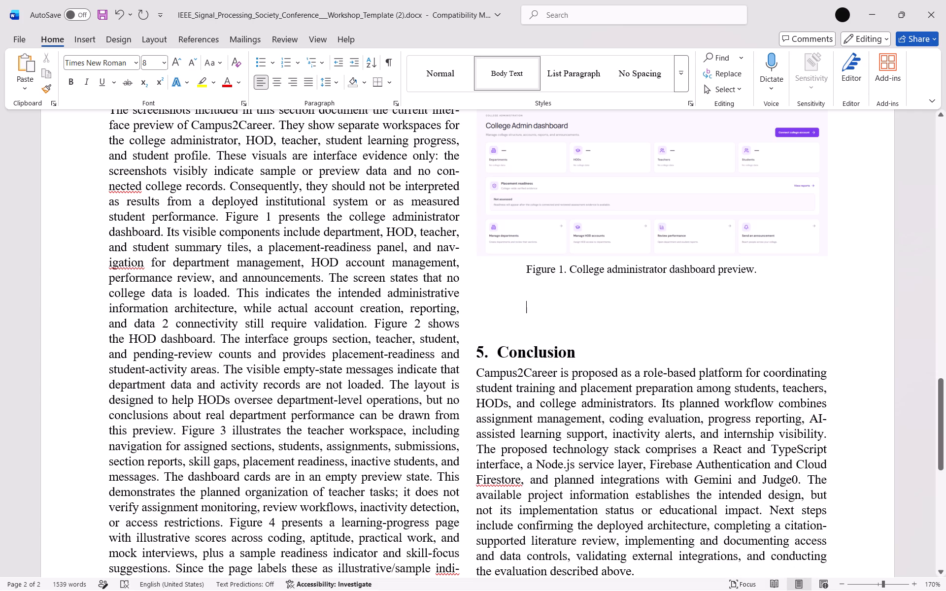
pyautogui.press('BackSpace')
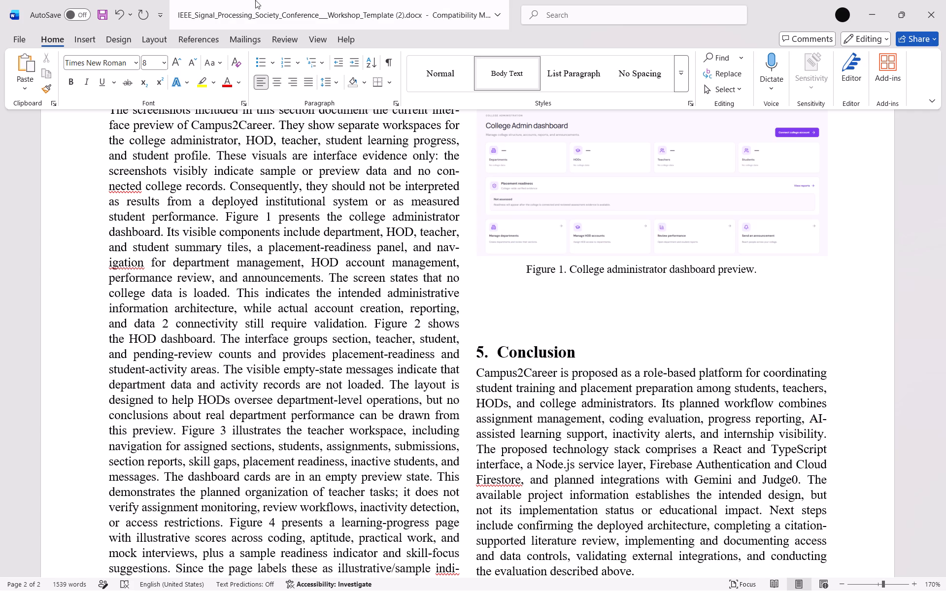
# Insert the HOD dashboard screenshot from the device's Gallery folder below the Figure 1 caption.
pyautogui.click(86, 34)
pyautogui.click(126, 63)
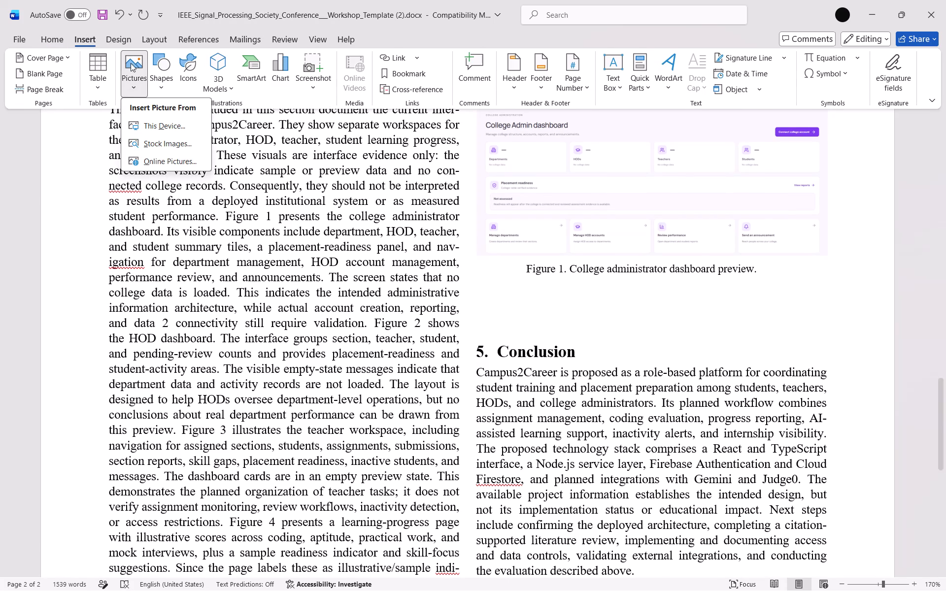
pyautogui.click(198, 127)
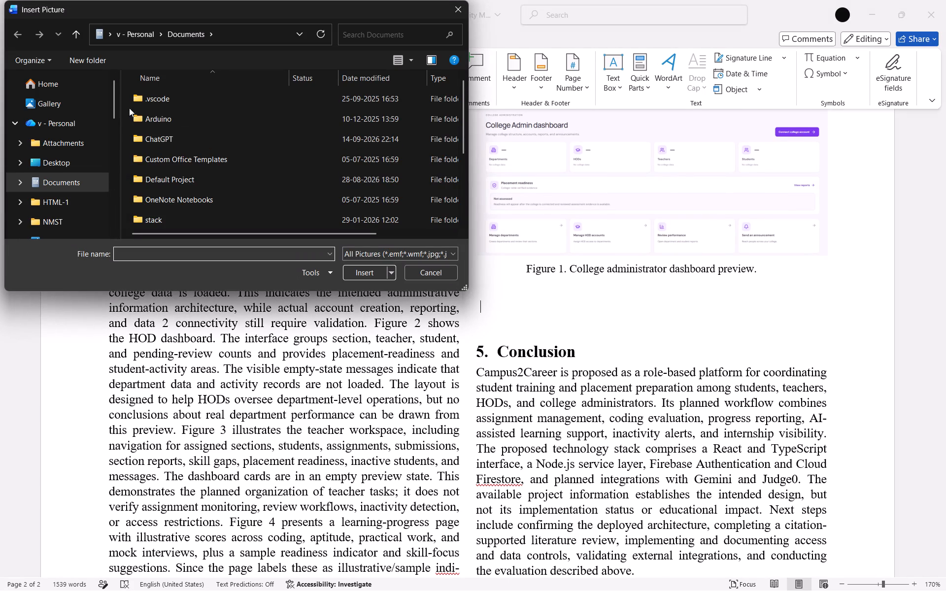
pyautogui.click(57, 105)
pyautogui.scroll(-4, 255, 126)
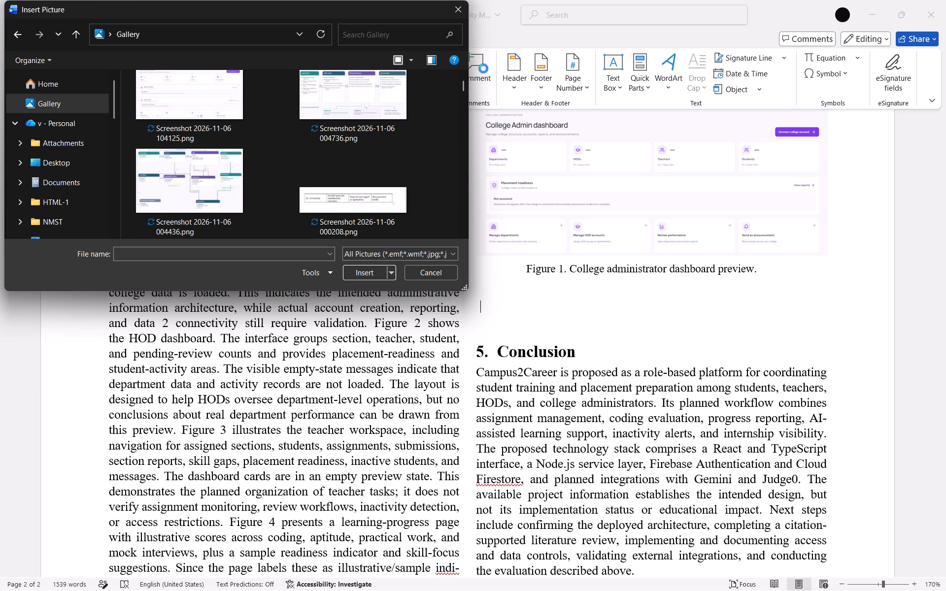
pyautogui.scroll(1, 175, 125)
pyautogui.doubleClick(177, 93)
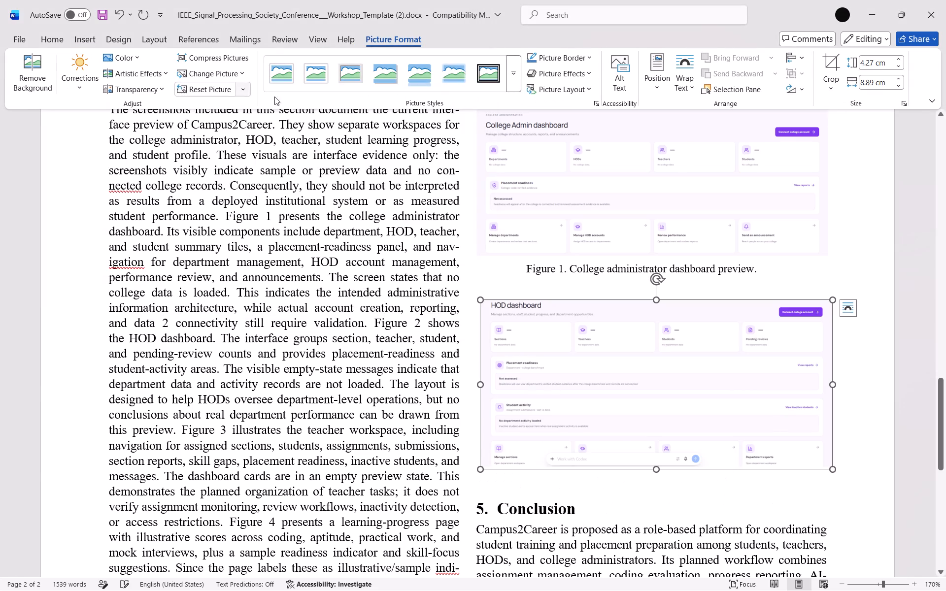
# Remove the empty line between the Figure 1 caption and the HOD dashboard picture.
pyautogui.click(734, 286)
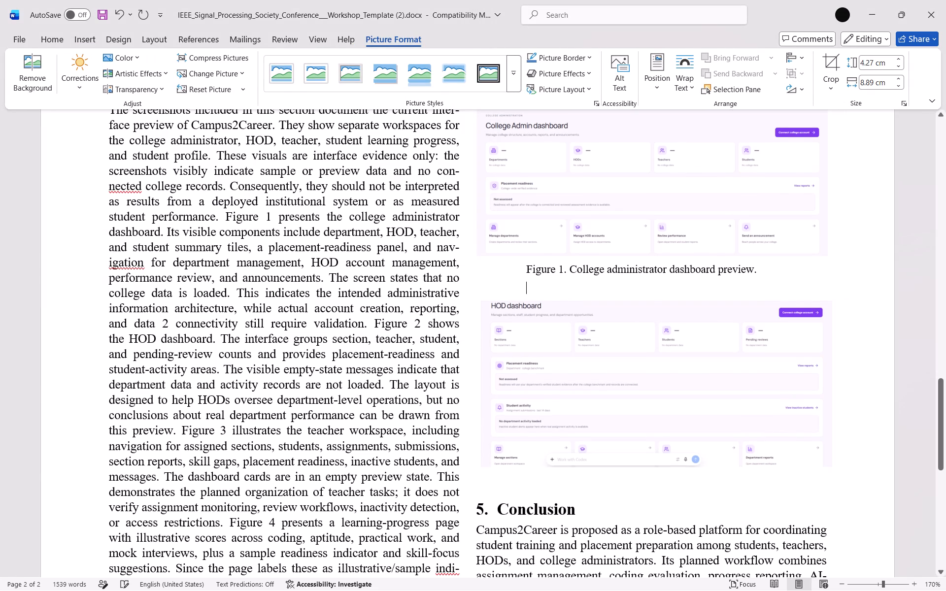
pyautogui.press('BackSpace')
pyautogui.press('BackSpace')
pyautogui.press('BackSpace')
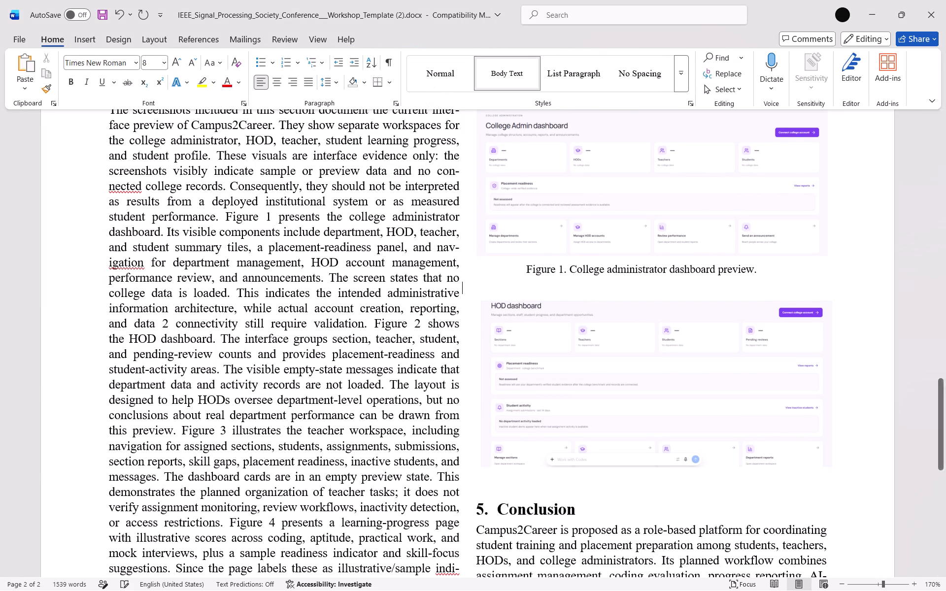
pyautogui.scroll(3, 679, 311)
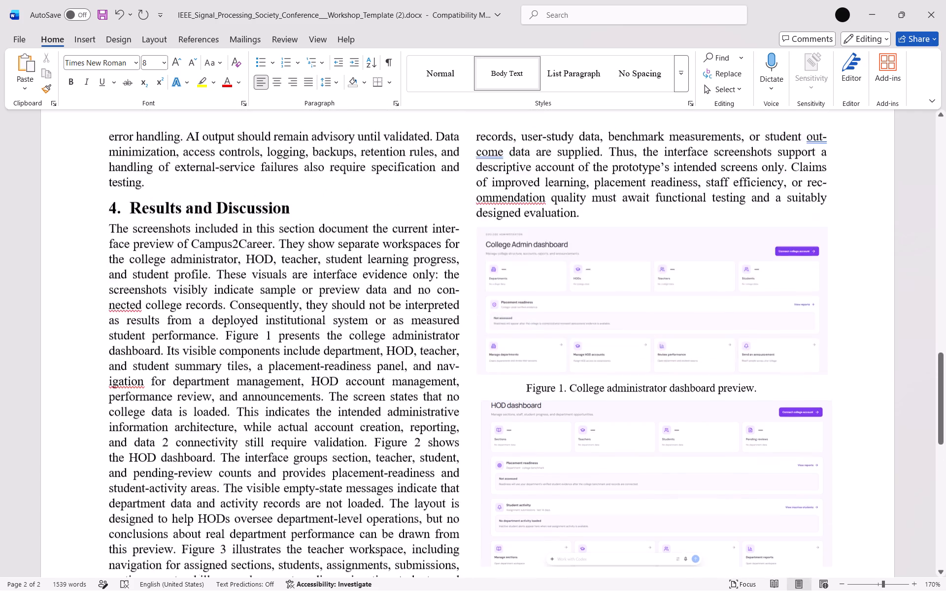
pyautogui.scroll(1, 679, 308)
pyautogui.scroll(-4, 678, 301)
# Insert the teacher dashboard screenshot, Screenshot 2026-11-06 104214.png from the Gallery, on a new line below the HOD dashboard picture.
pyautogui.click(860, 446)
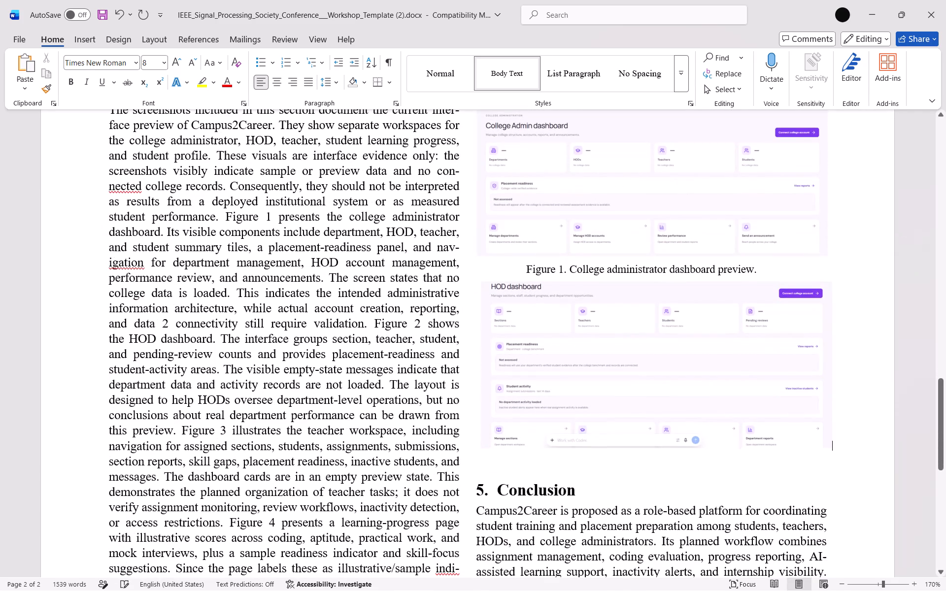
pyautogui.press('Return')
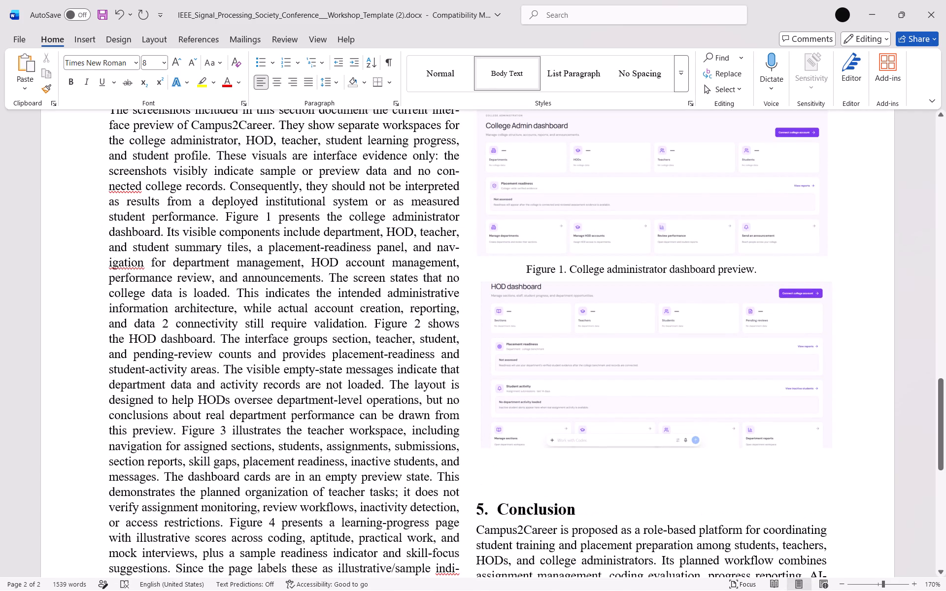
pyautogui.click(87, 34)
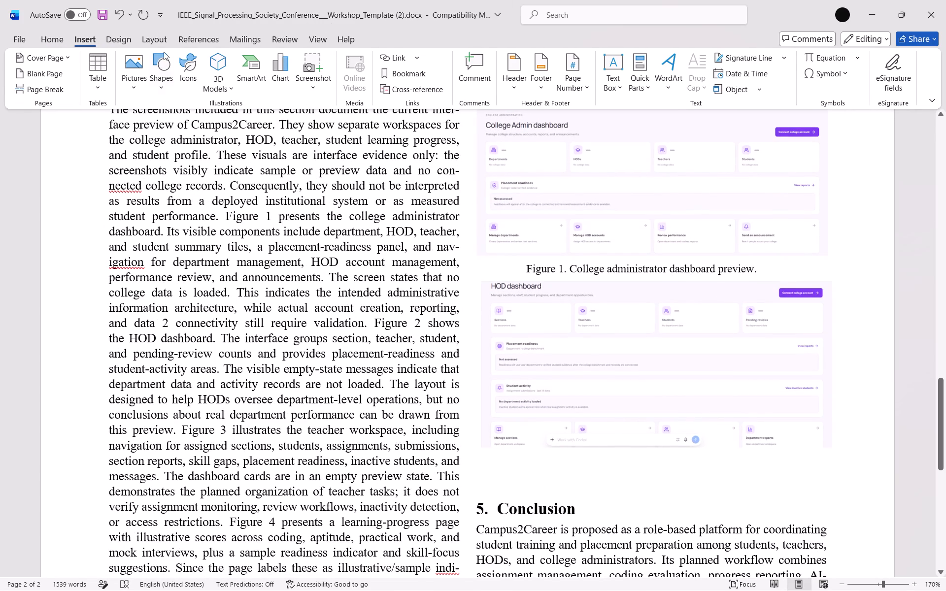
pyautogui.click(130, 59)
pyautogui.click(144, 121)
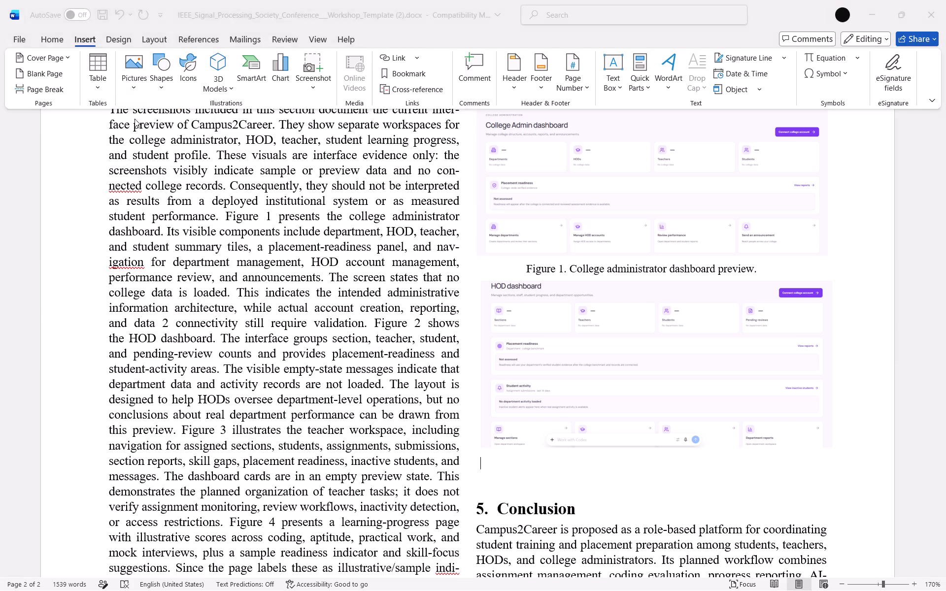
pyautogui.click(49, 108)
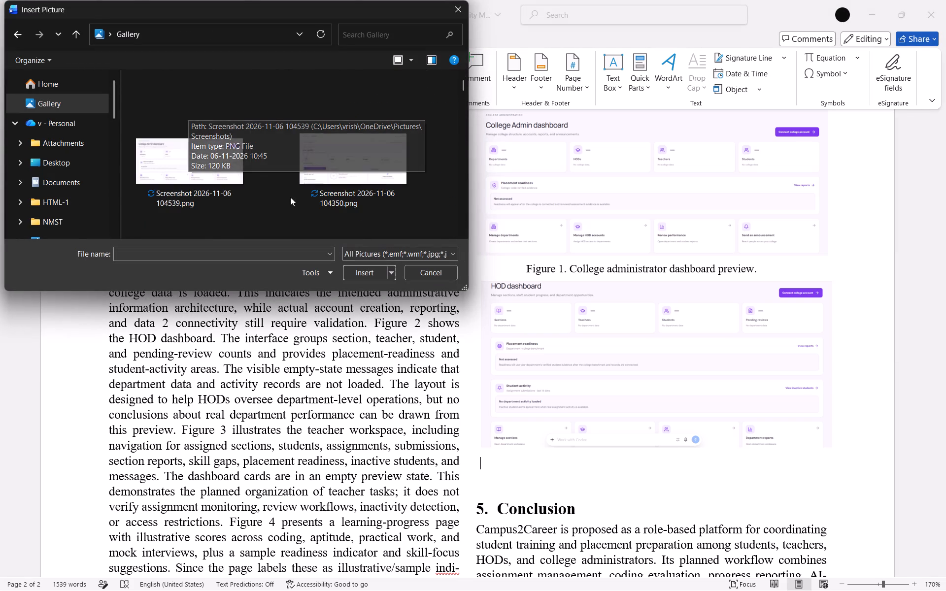
pyautogui.scroll(-2, 253, 172)
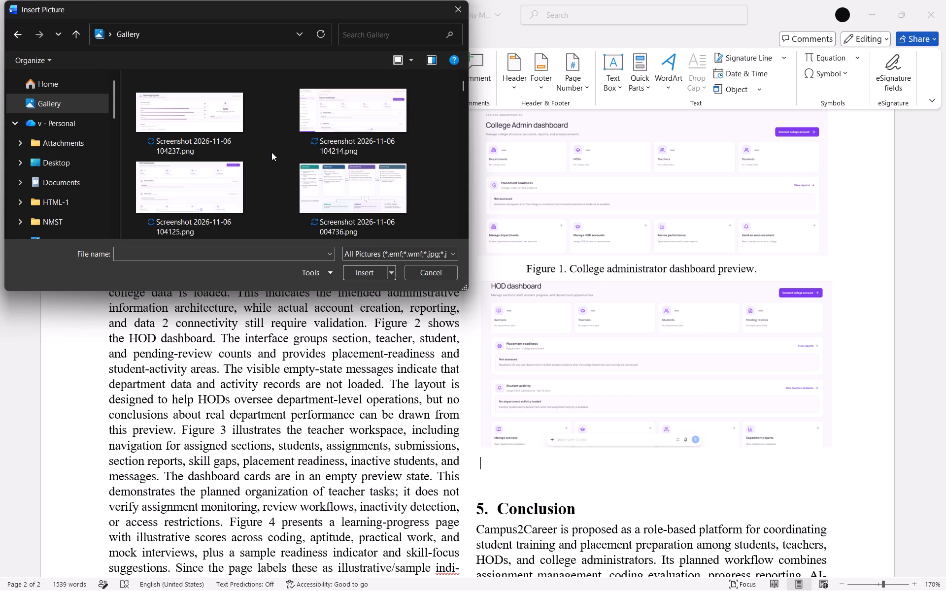
pyautogui.doubleClick(361, 115)
pyautogui.scroll(-2, 487, 247)
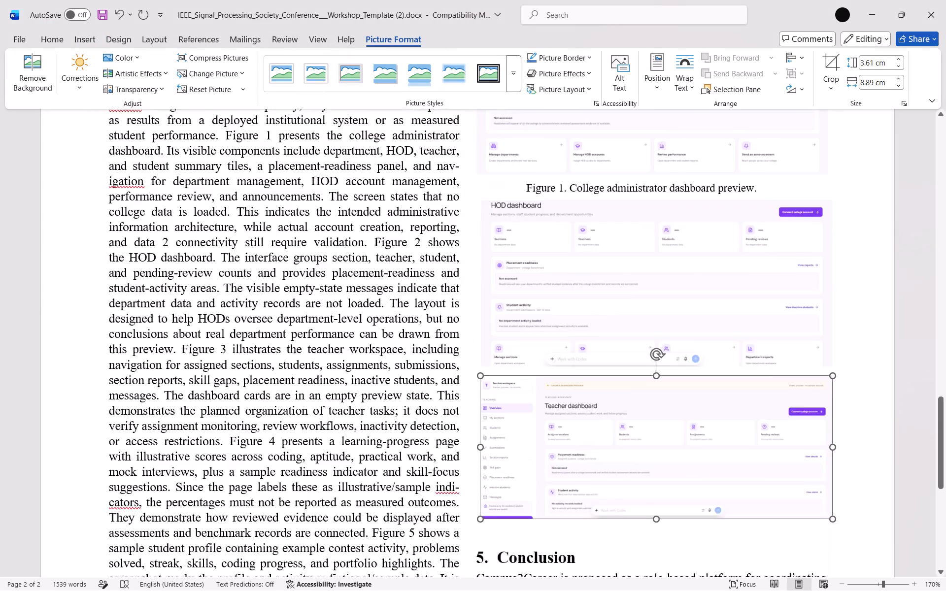
pyautogui.scroll(-1, 488, 236)
pyautogui.click(650, 355)
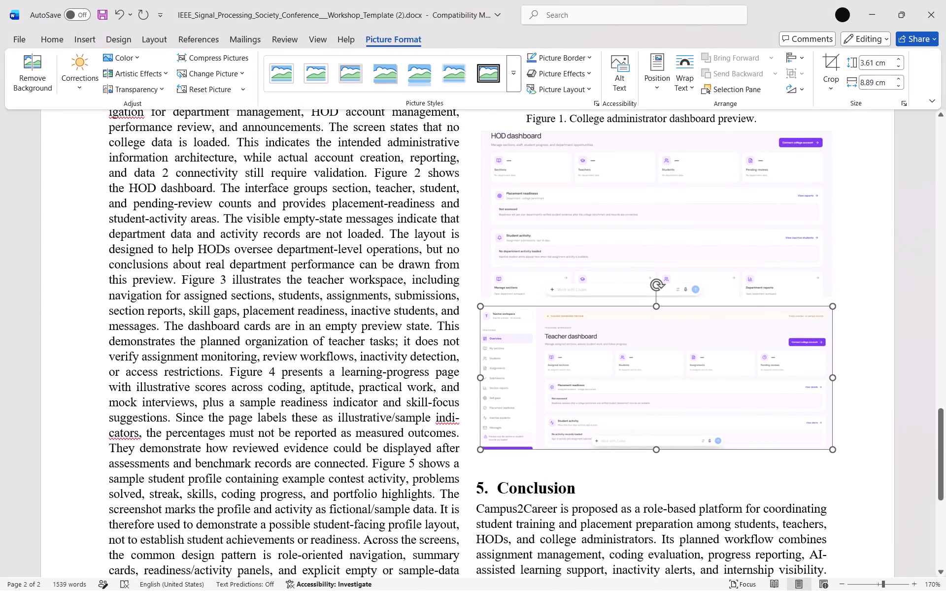
# Add an empty line below the teacher dashboard picture, before the Conclusion heading.
pyautogui.click(856, 419)
pyautogui.scroll(-3, 0, 136)
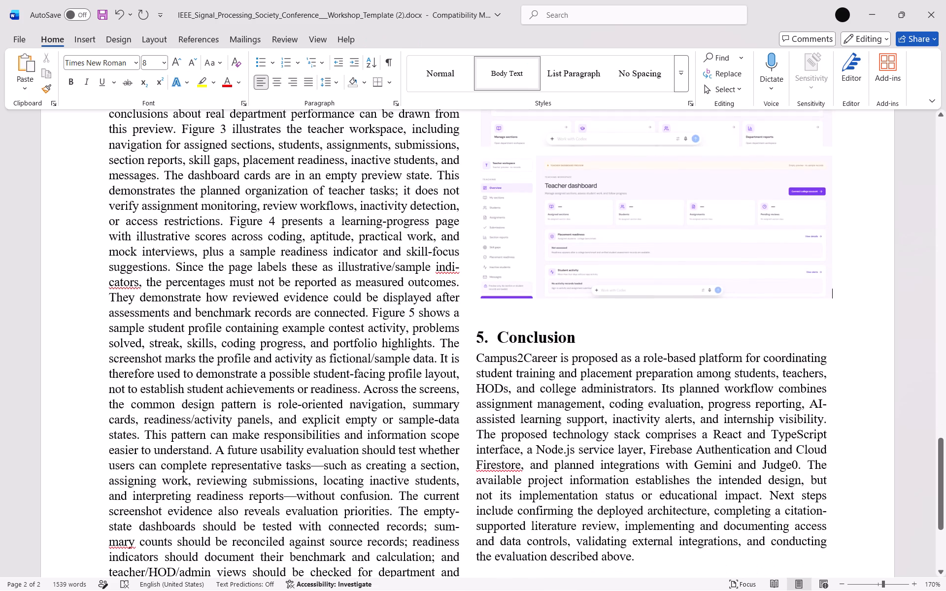
pyautogui.press('Return')
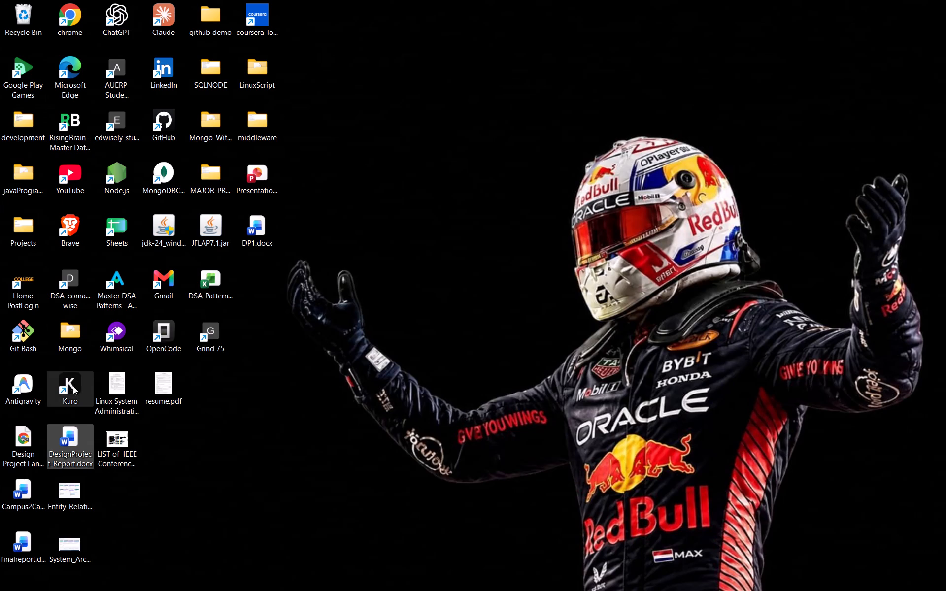
# Switch to the desktop and open DesignProject-Report.docx.
pyautogui.doubleClick(60, 452)
# Look through the report's front matter from the title page to the List of Figures.
pyautogui.scroll(2, 320, 303)
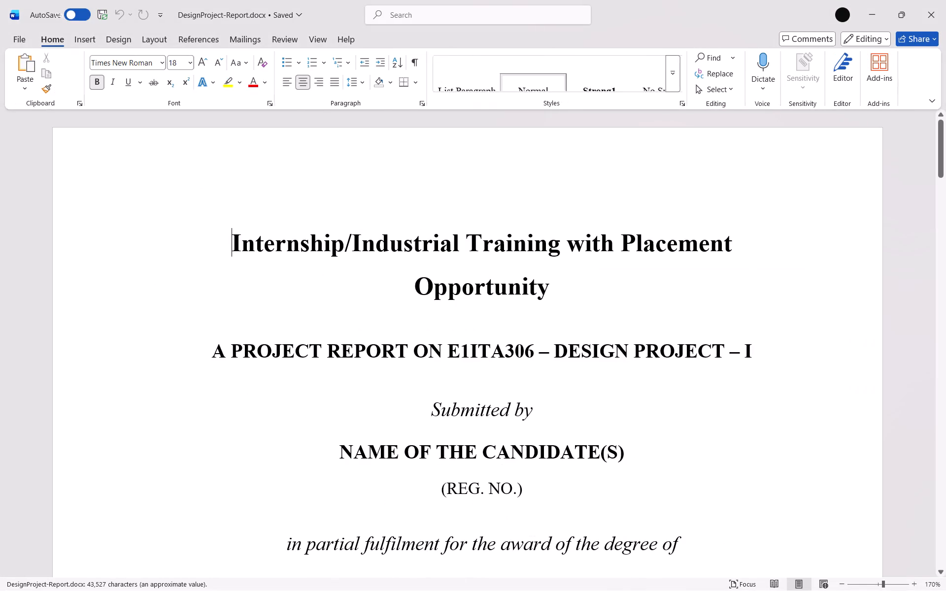
pyautogui.scroll(2, 323, 303)
pyautogui.scroll(-5, 327, 300)
pyautogui.scroll(-15, 294, 257)
pyautogui.scroll(-7, 327, 209)
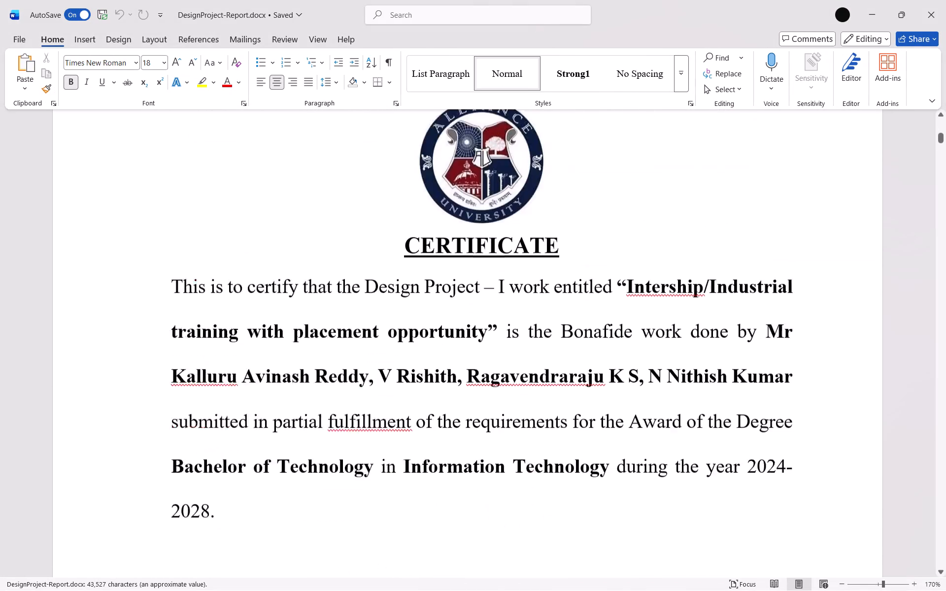
pyautogui.scroll(-11, 336, 219)
pyautogui.scroll(-19, 355, 240)
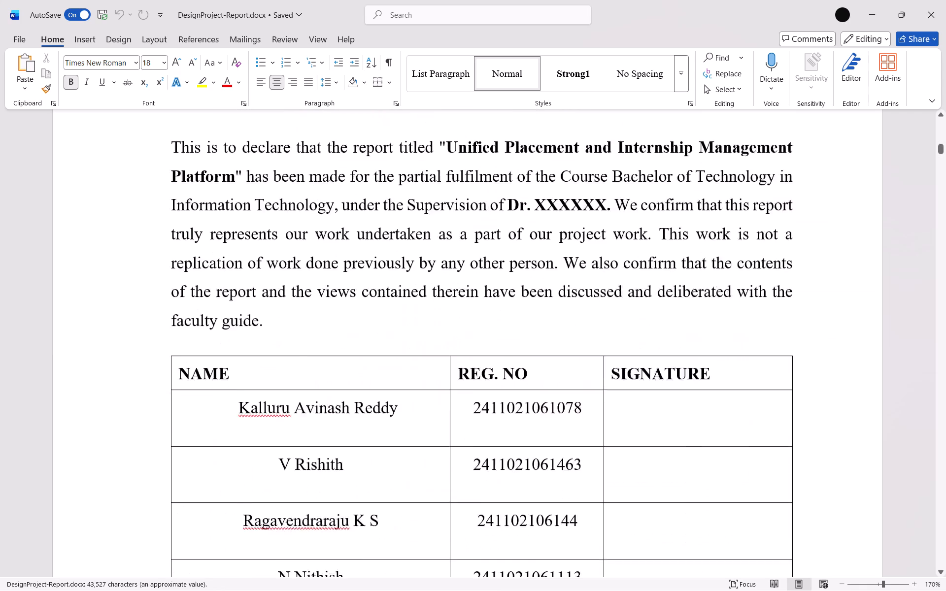
pyautogui.scroll(-7, 342, 210)
pyautogui.scroll(-7, 295, 238)
pyautogui.scroll(1, 273, 246)
pyautogui.scroll(-2, 273, 246)
pyautogui.scroll(-11, 330, 226)
pyautogui.scroll(-10, 350, 208)
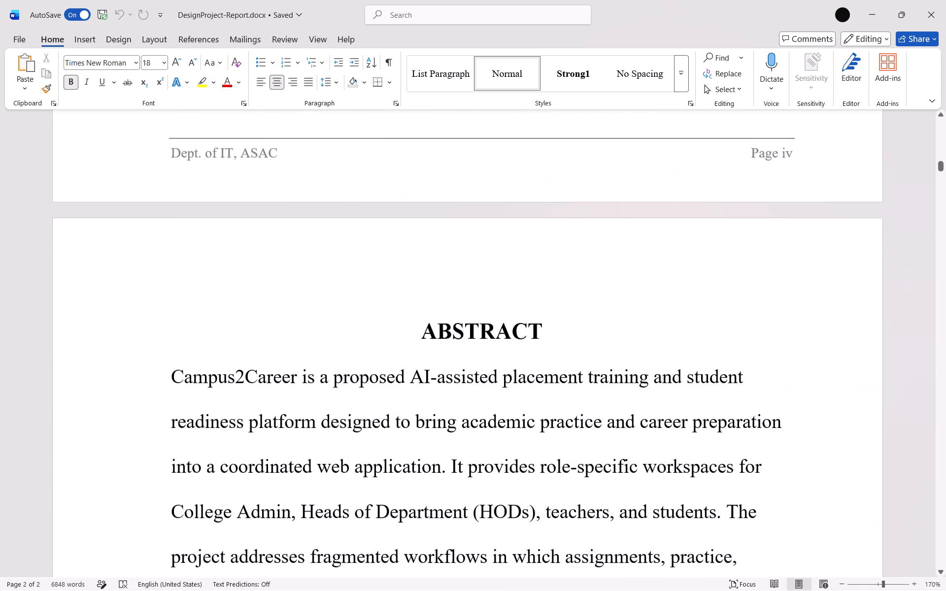
pyautogui.scroll(-17, 345, 204)
pyautogui.scroll(-8, 350, 198)
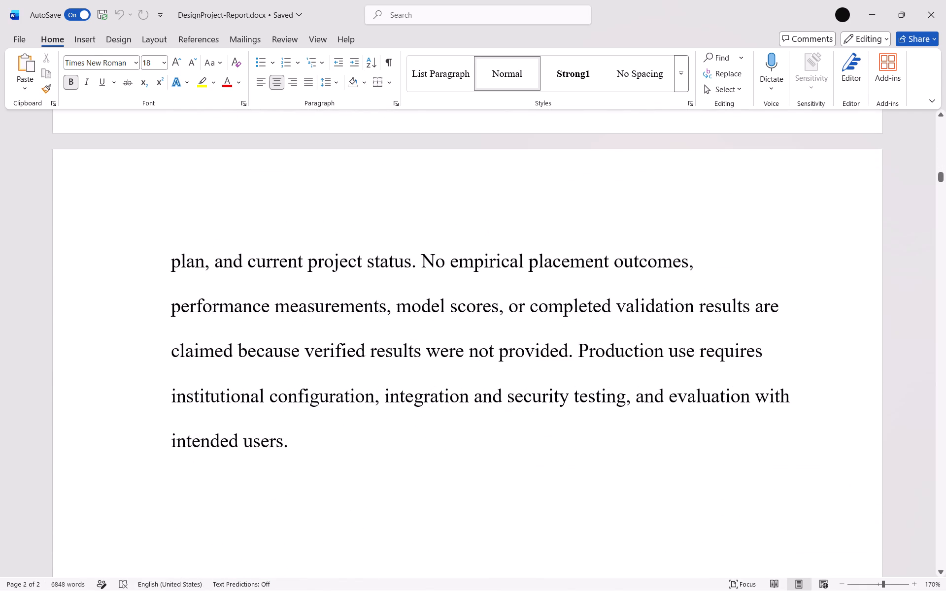
pyautogui.scroll(-16, 353, 199)
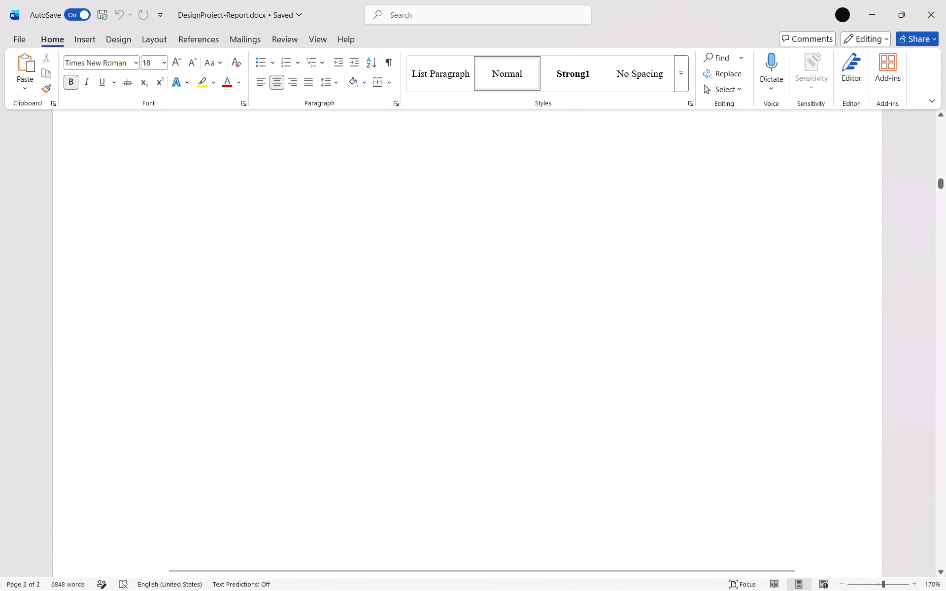
pyautogui.scroll(-12, 372, 176)
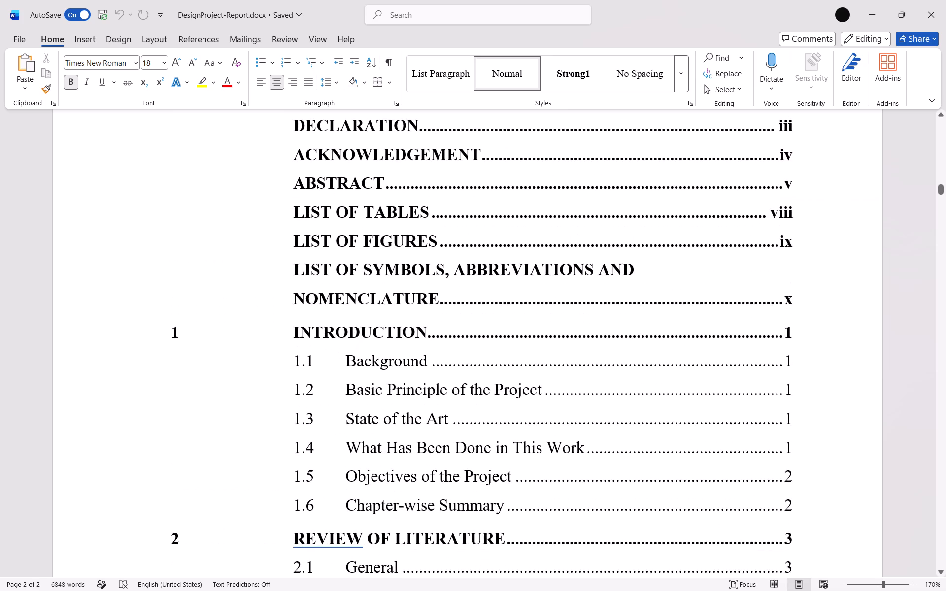
pyautogui.keyDown('ctrl'); pyautogui.scroll(-10, 396, 171); pyautogui.keyUp('ctrl')
pyautogui.scroll(-8, 373, 146)
pyautogui.scroll(-8, 332, 146)
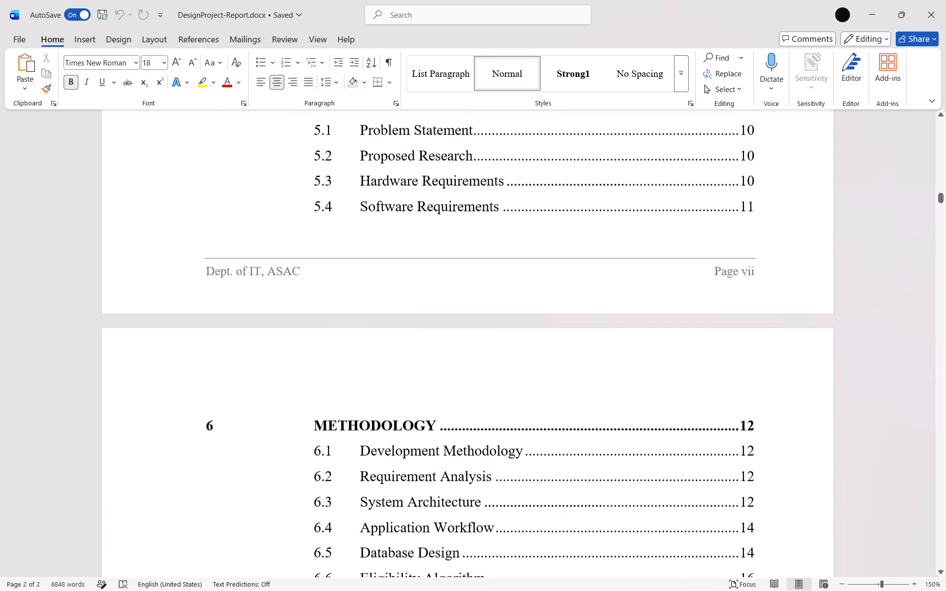
pyautogui.scroll(-7, 103, 267)
pyautogui.scroll(-10, 203, 233)
pyautogui.scroll(-8, 248, 228)
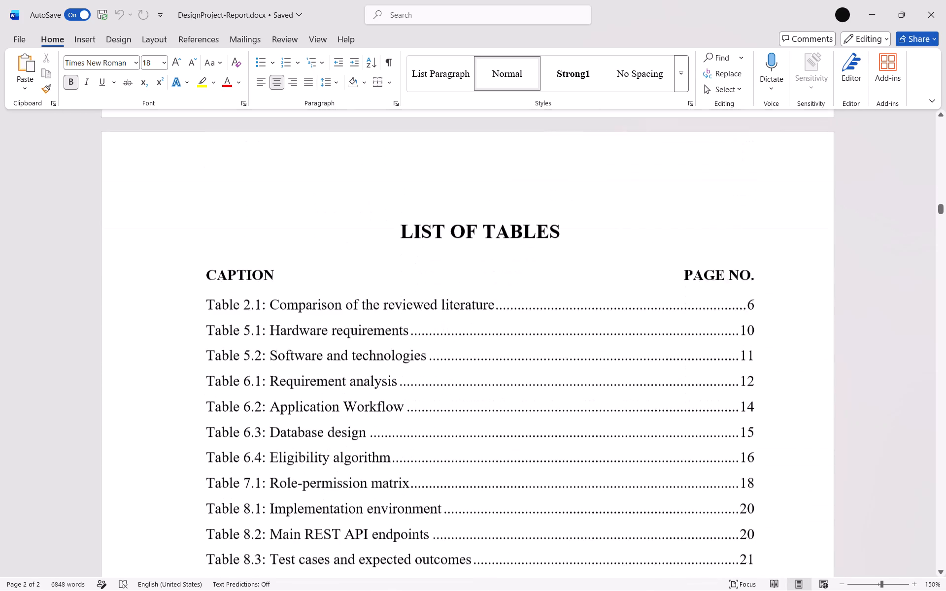
pyautogui.scroll(-9, 370, 235)
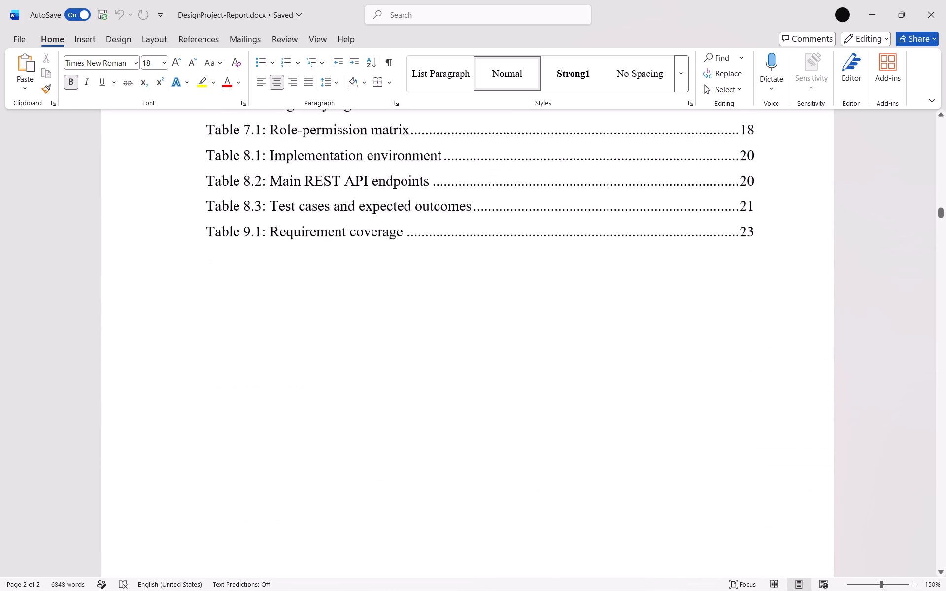
pyautogui.scroll(-12, 263, 266)
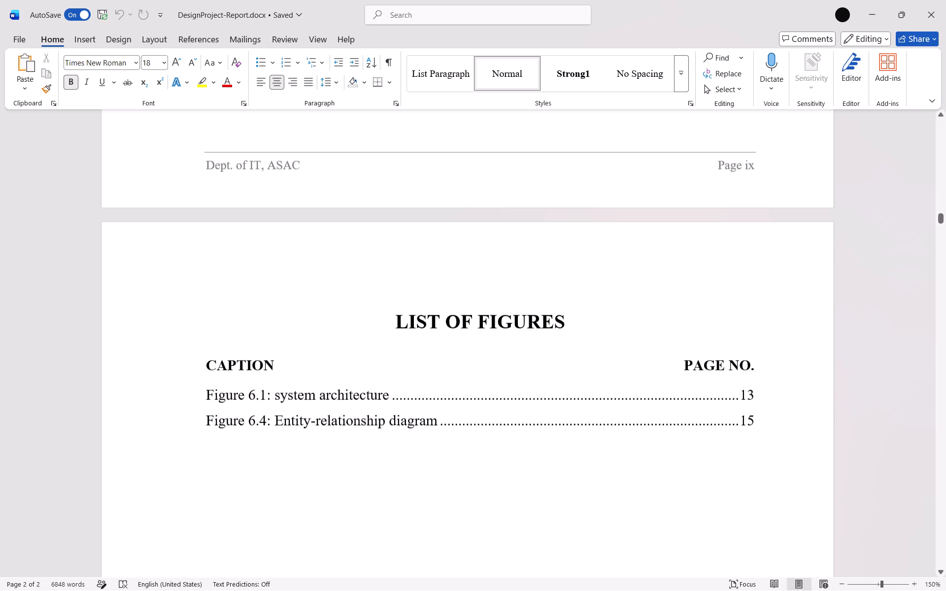
# Copy the Figure 6.1 system architecture entry to a new line below the Figure 6.4 entry, and close the report.
pyautogui.moveTo(205, 395); pyautogui.dragTo(263, 396)
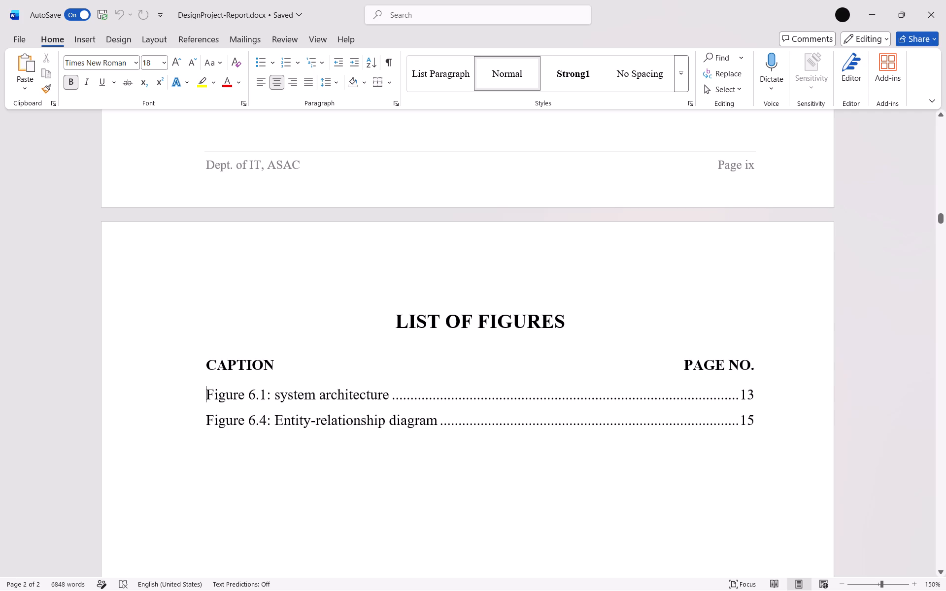
pyautogui.moveTo(263, 396); pyautogui.dragTo(772, 398)
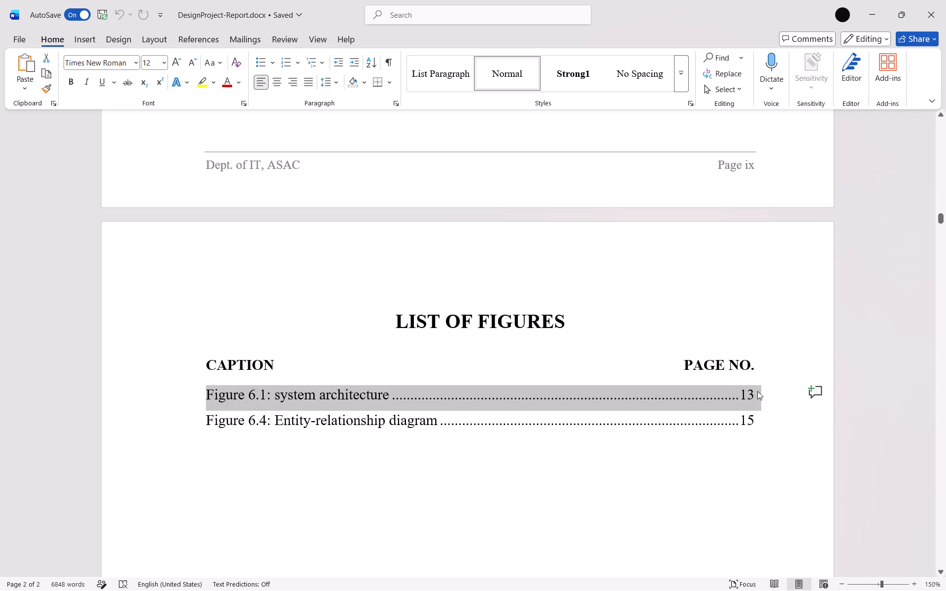
pyautogui.hotkey('ctrl', 'c')
pyautogui.click(771, 414)
pyautogui.press('Return')
pyautogui.hotkey('ctrl', 'v')
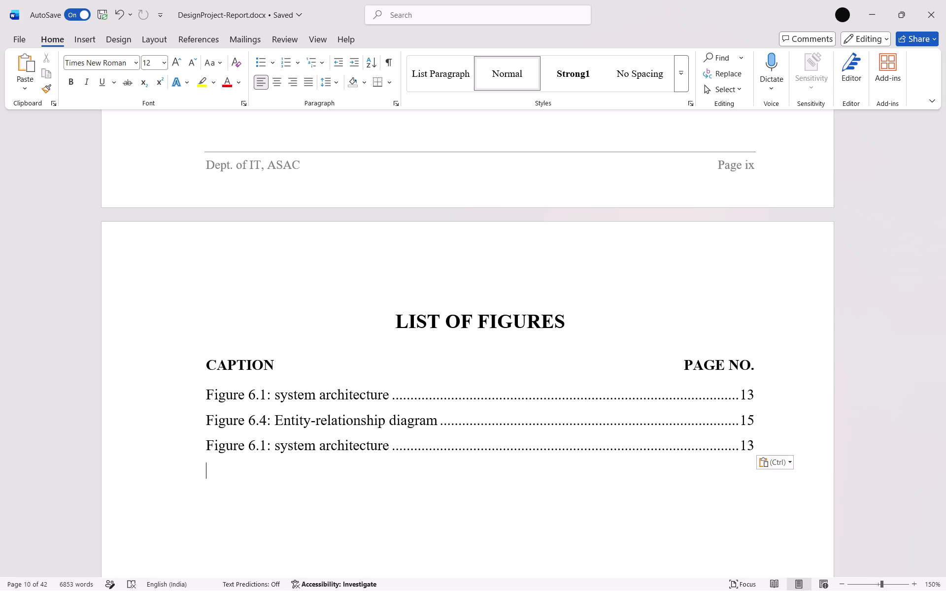
pyautogui.click(945, 0)
# Examine the placement of the admin, HOD and teacher dashboard pictures in the IEEE paper.
pyautogui.scroll(2, 592, 242)
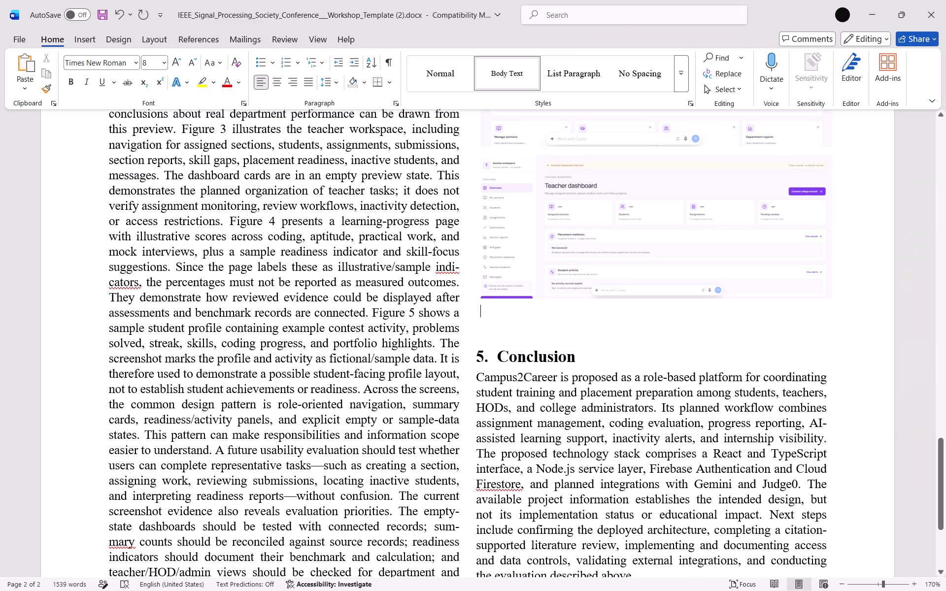
pyautogui.scroll(3, 592, 243)
pyautogui.scroll(4, 626, 280)
pyautogui.scroll(-4, 624, 274)
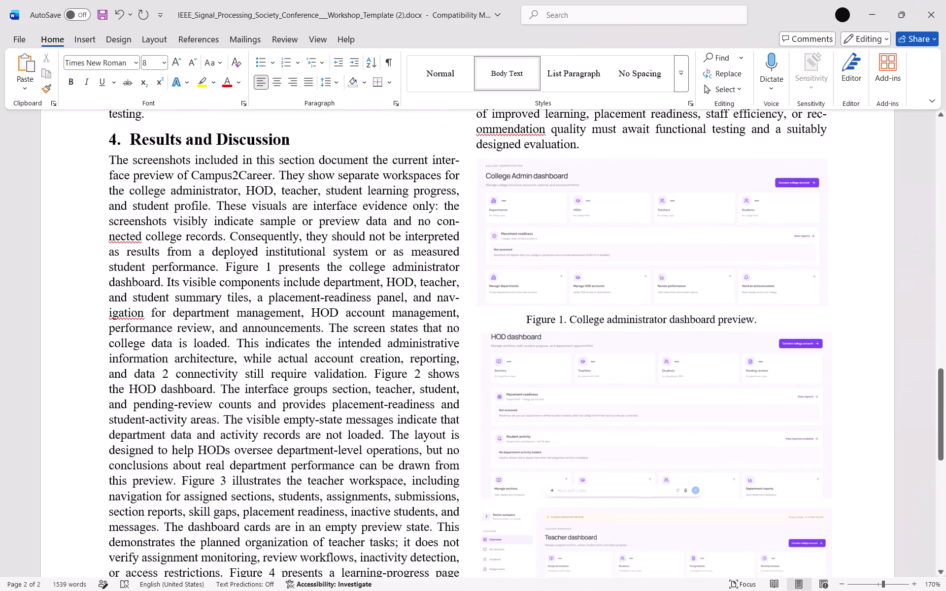
pyautogui.scroll(-2, 622, 270)
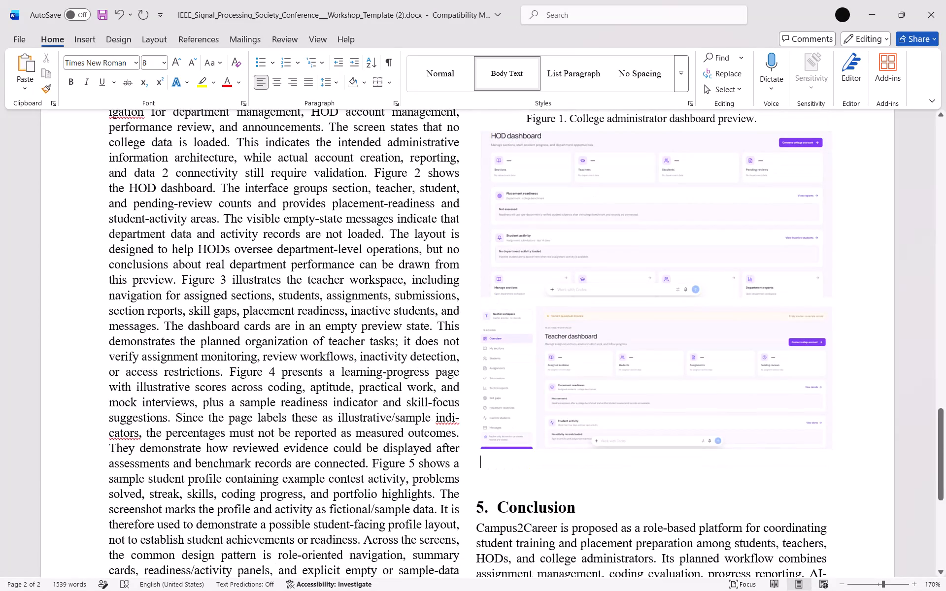
pyautogui.scroll(2, 617, 257)
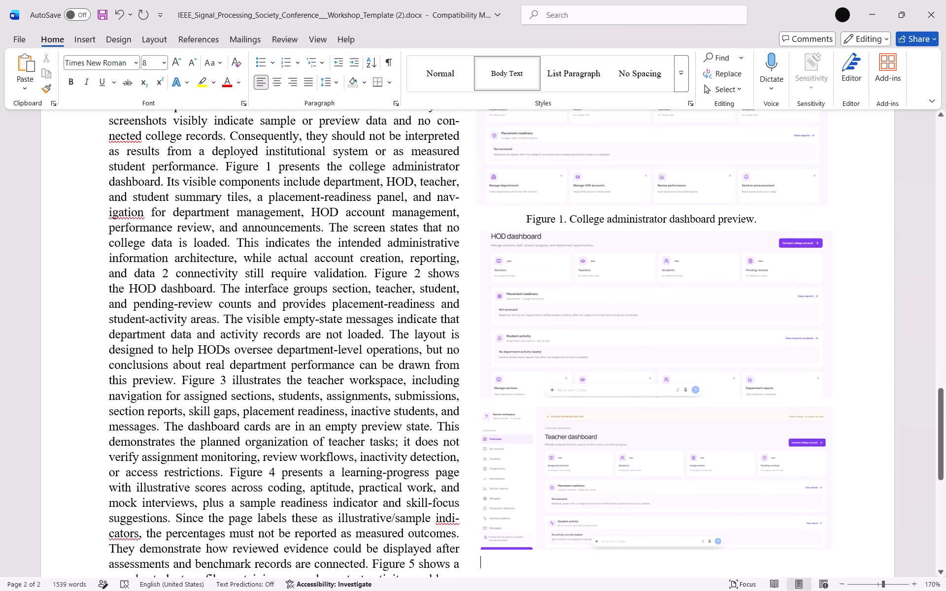
pyautogui.scroll(-2, 614, 226)
# Switch to Chrome to check the figure order and captions in the reference PDF, and return to the IEEE paper in Word.
pyautogui.hotkey('alt', 'Tab')
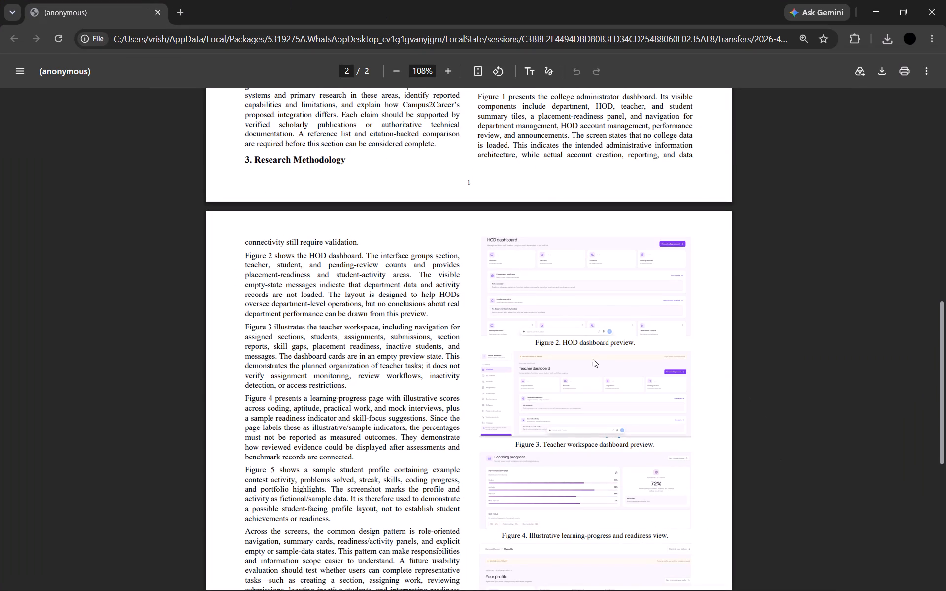
pyautogui.scroll(-2, 590, 351)
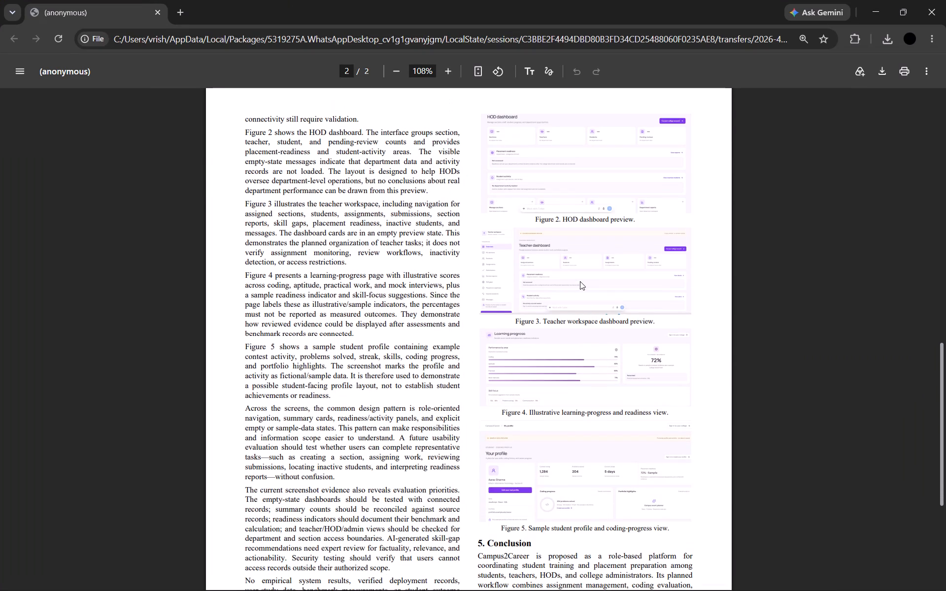
pyautogui.hotkey('alt', 'Tab')
pyautogui.hotkey('alt', 'Tab')
pyautogui.hotkey('alt', 'Tab')
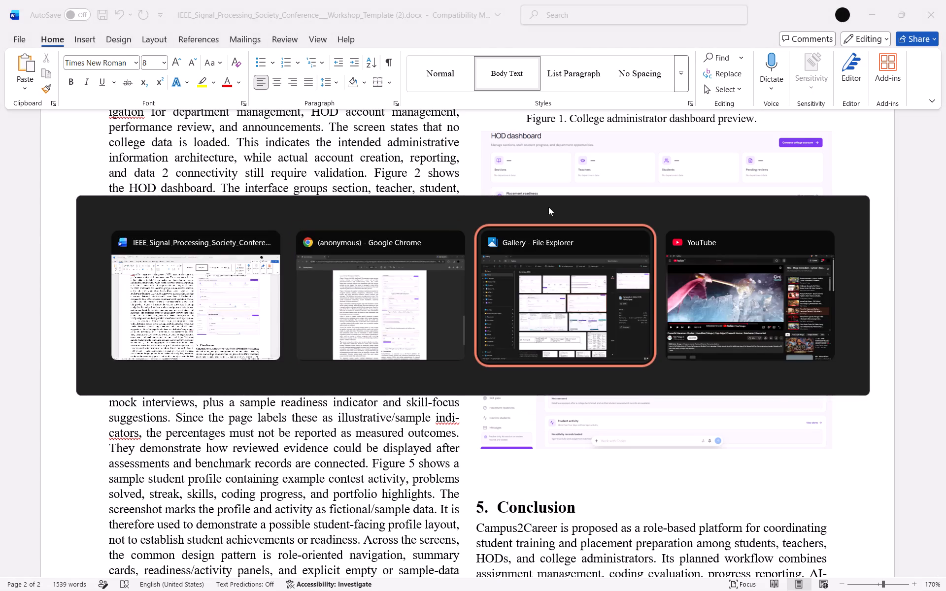
pyautogui.hotkey('alt', 'Tab')
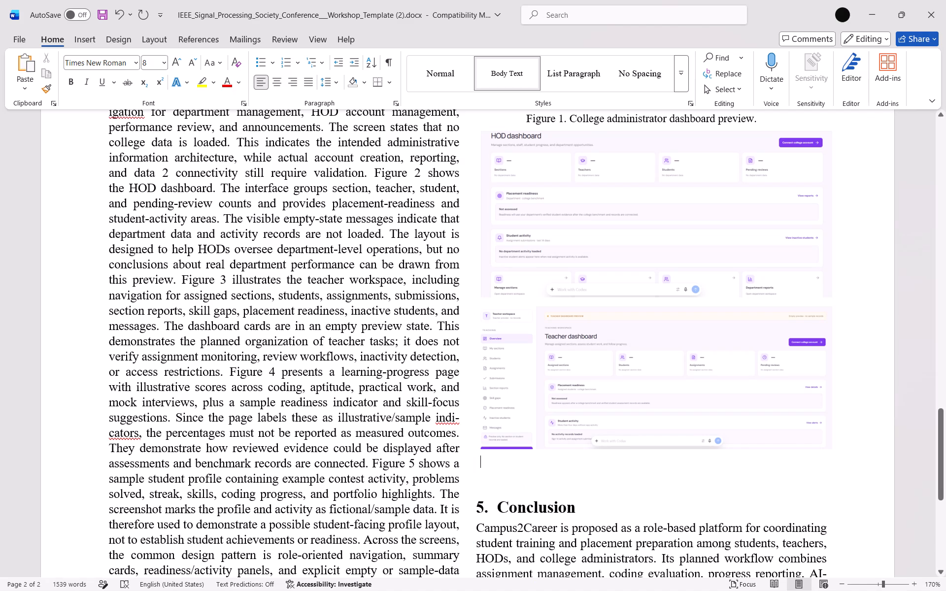
# Insert the Learning progress screenshot from the Gallery below the teacher dashboard picture and add an empty line beneath it.
pyautogui.click(573, 466)
pyautogui.click(85, 37)
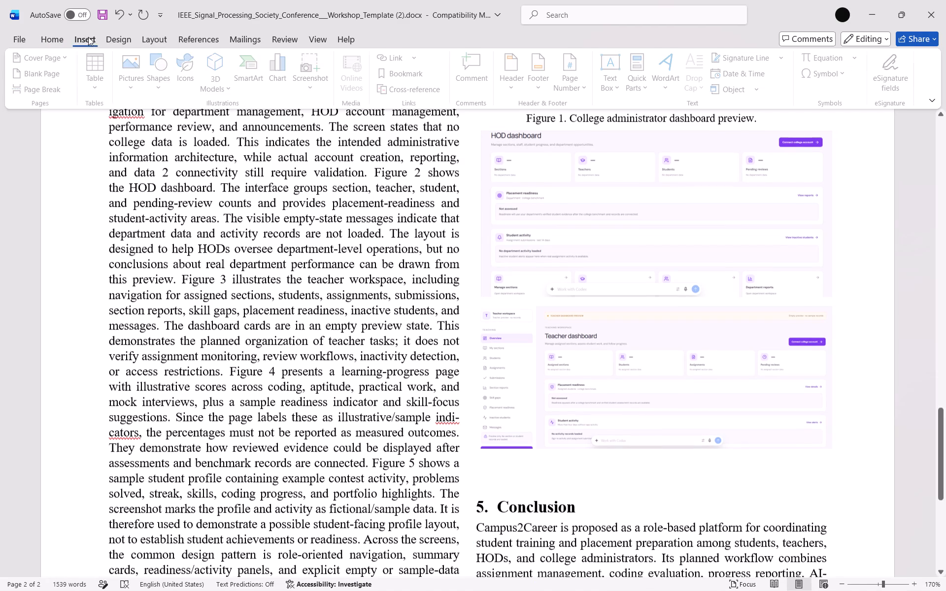
pyautogui.click(136, 66)
pyautogui.click(137, 127)
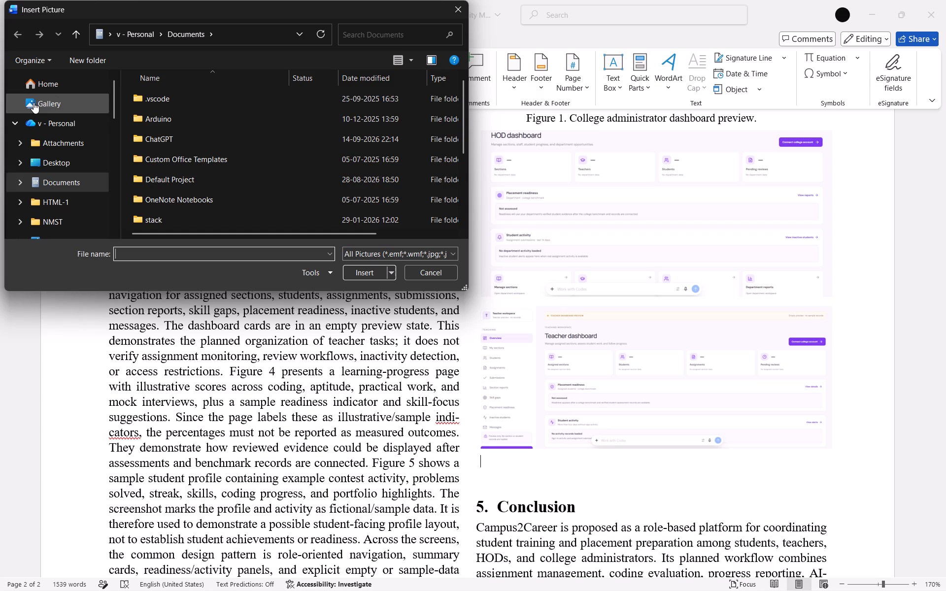
pyautogui.click(34, 102)
pyautogui.scroll(-2, 251, 128)
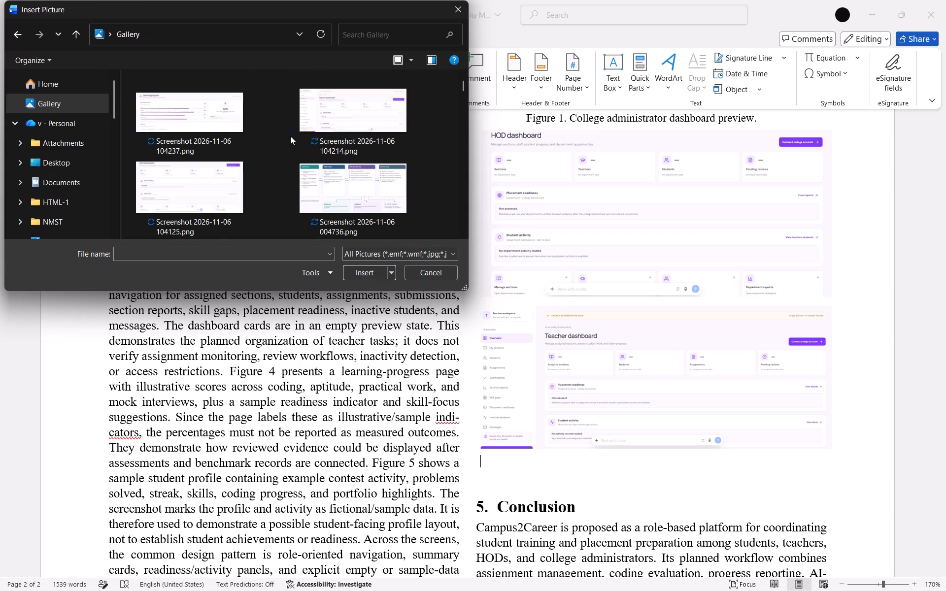
pyautogui.scroll(1, 233, 153)
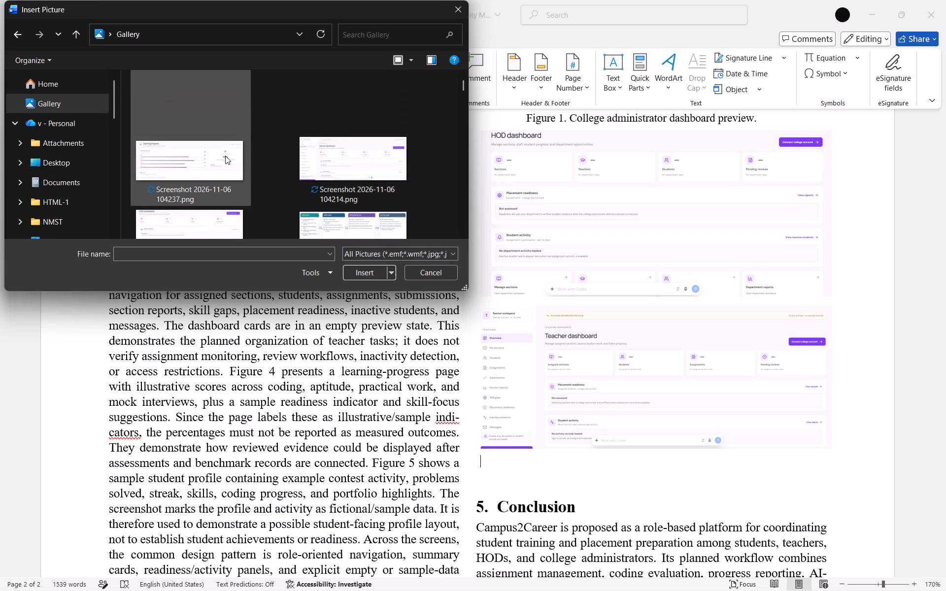
pyautogui.doubleClick(191, 164)
pyautogui.scroll(-2, 723, 258)
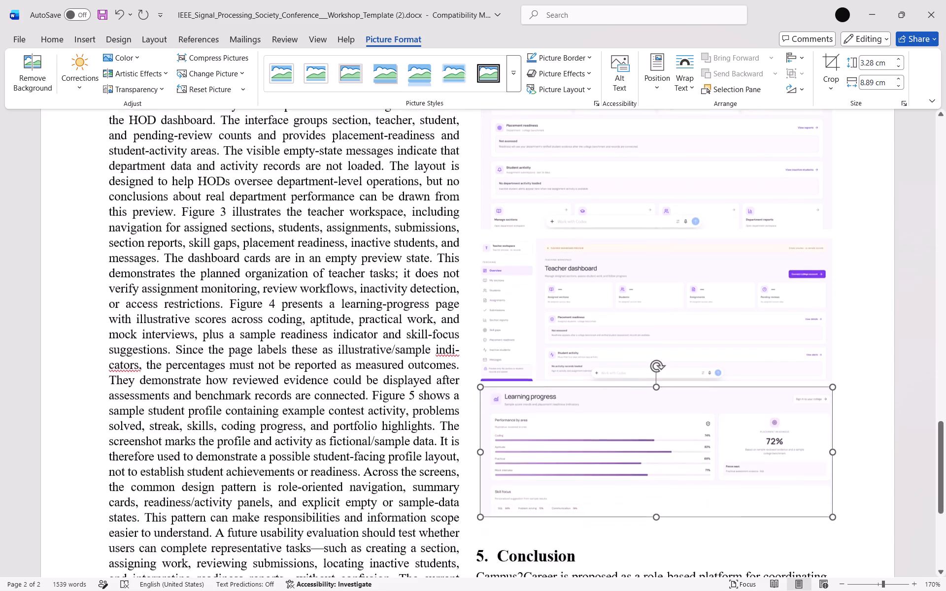
pyautogui.scroll(-2, 719, 252)
pyautogui.click(713, 308)
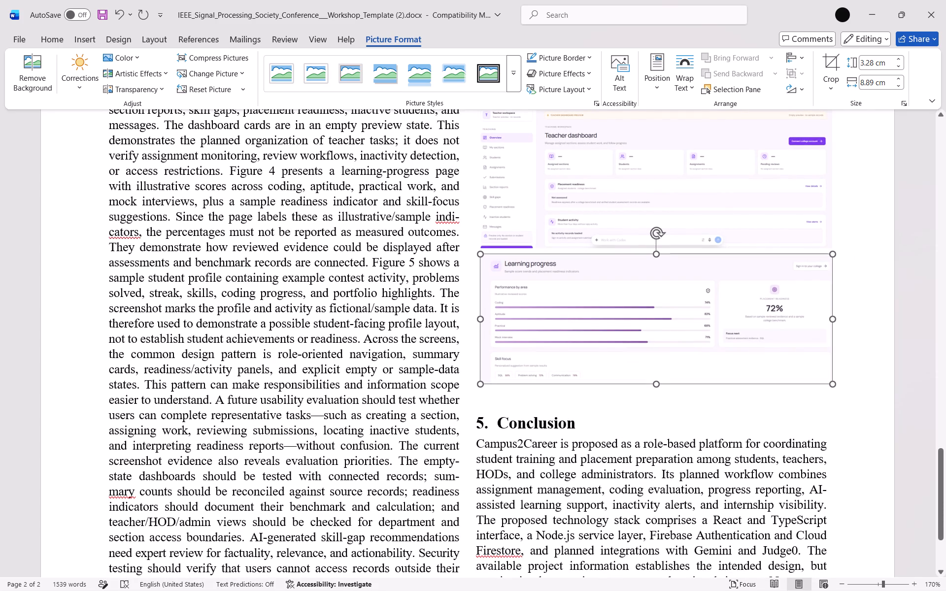
pyautogui.click(845, 347)
pyautogui.press('Return')
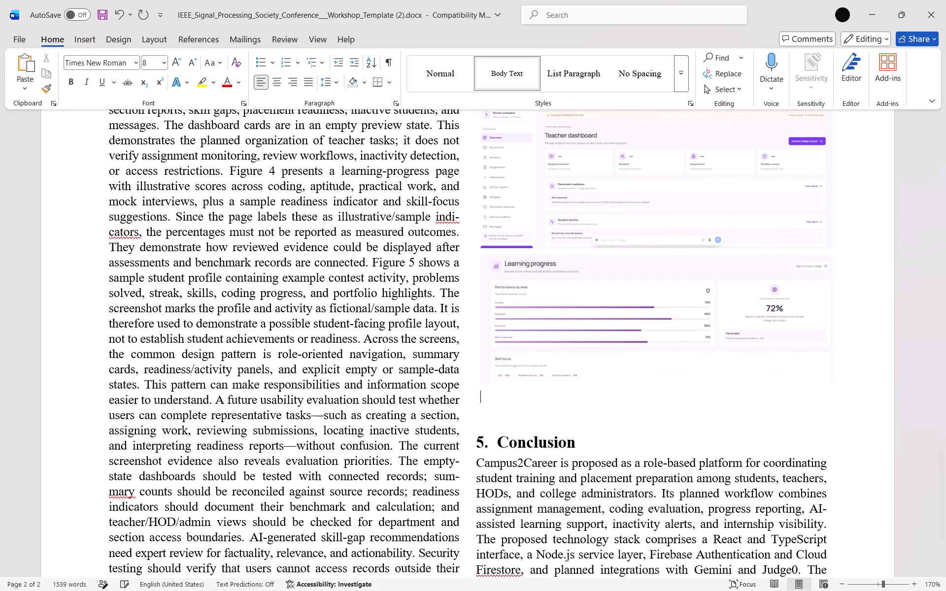
# Check in the reference PDF in Chrome which figure follows the learning-progress view, close the File Explorer Gallery, and return to Word.
pyautogui.hotkey('alt', 'Tab')
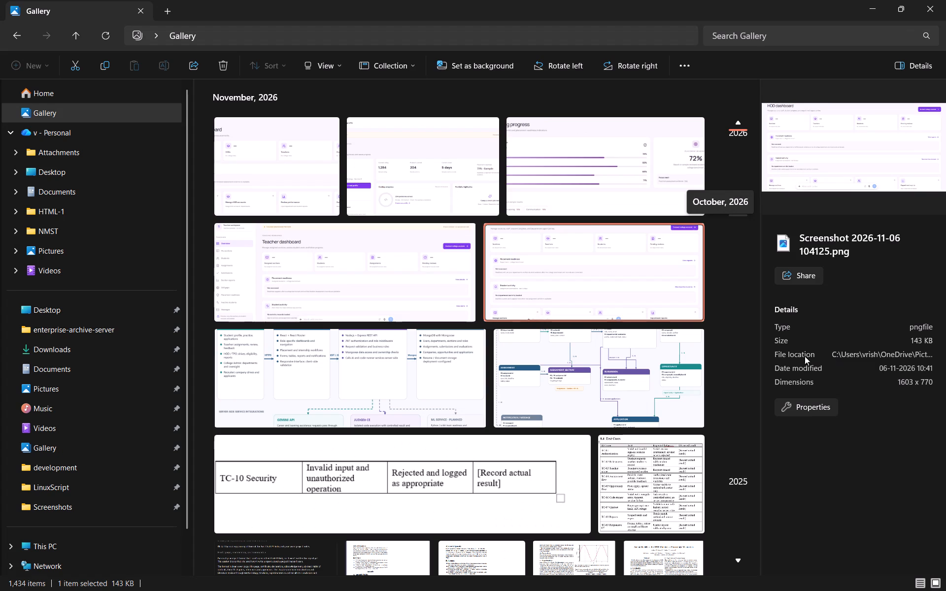
pyautogui.hotkey('alt', 'Tab')
pyautogui.hotkey('alt', 'Tab')
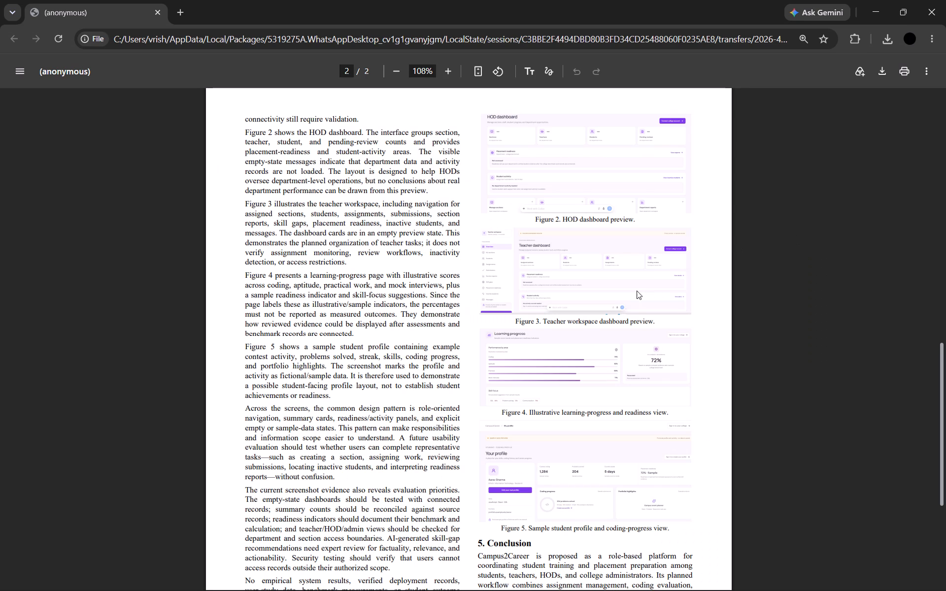
pyautogui.scroll(-2, 603, 322)
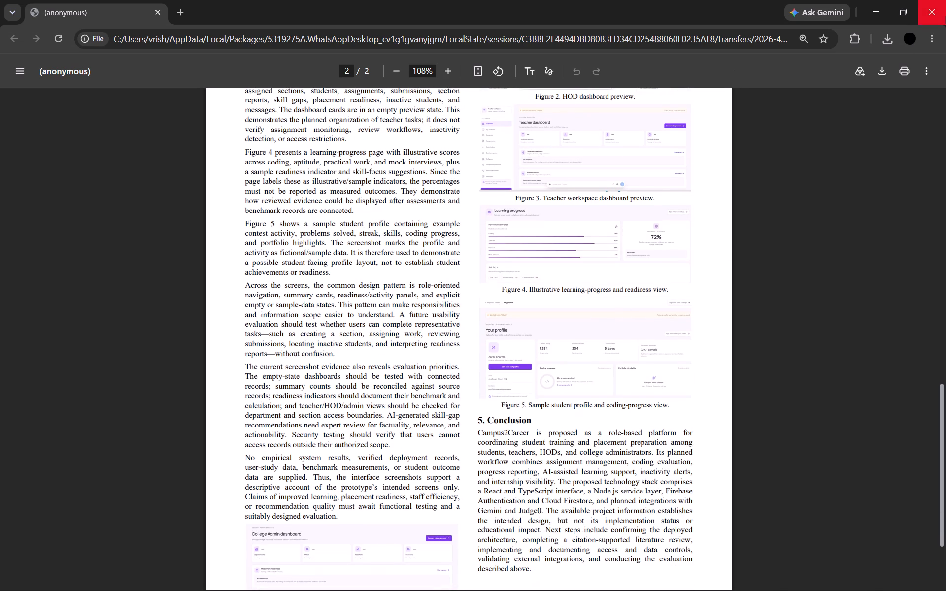
pyautogui.hotkey('alt', 'Tab')
pyautogui.scroll(4, 654, 214)
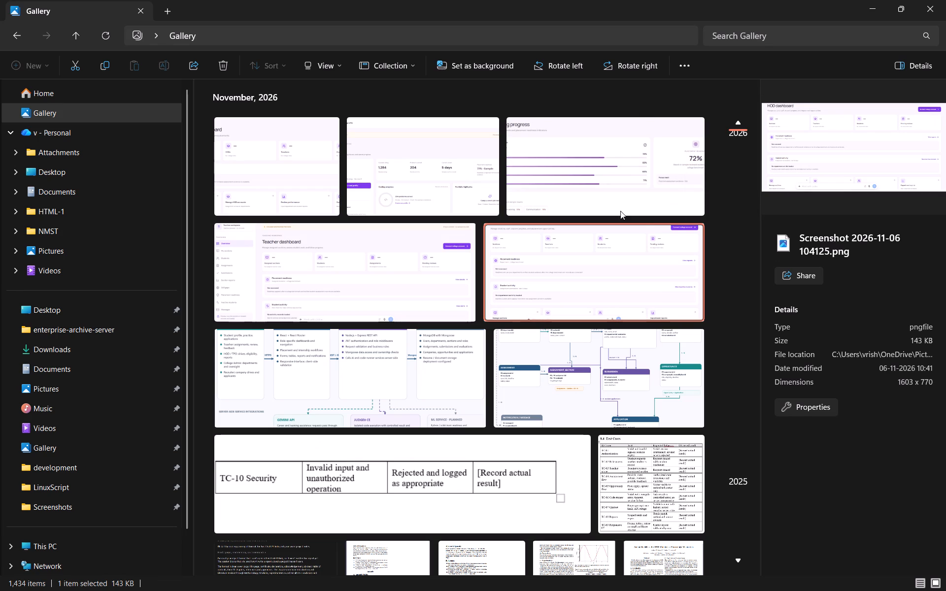
pyautogui.click(945, 0)
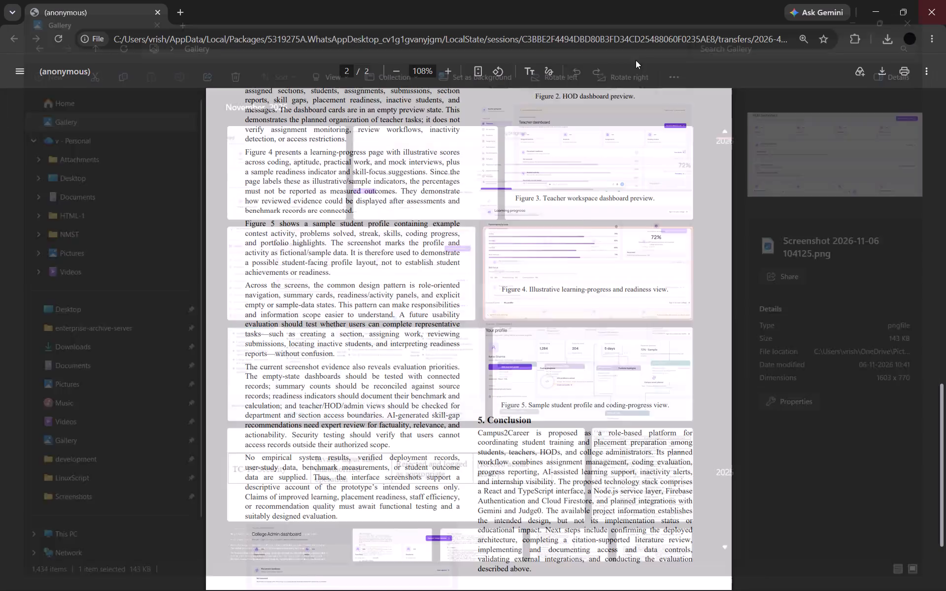
pyautogui.hotkey('alt', 'Tab')
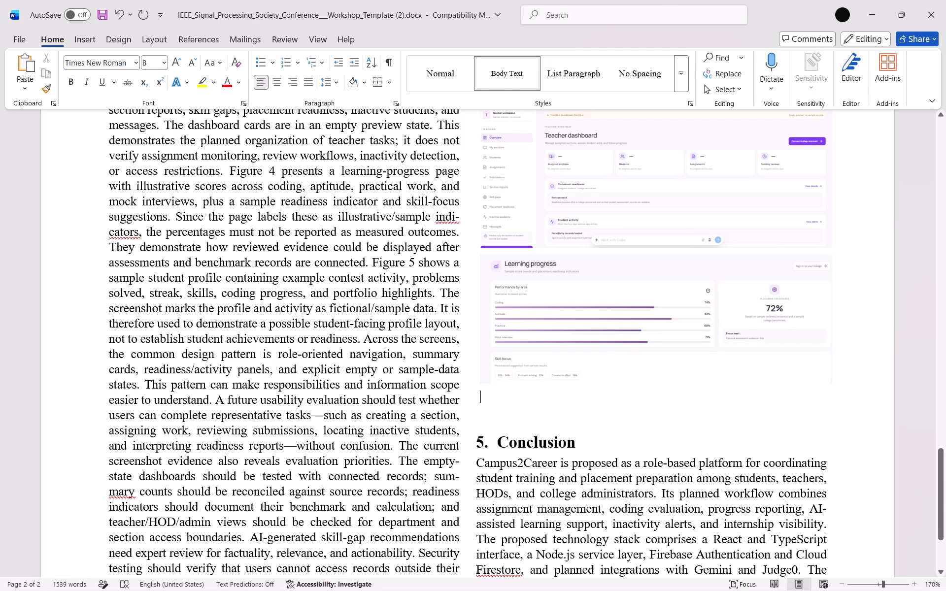
# Insert the Your profile student screenshot from the Gallery on the empty line below the Learning progress picture.
pyautogui.click(91, 41)
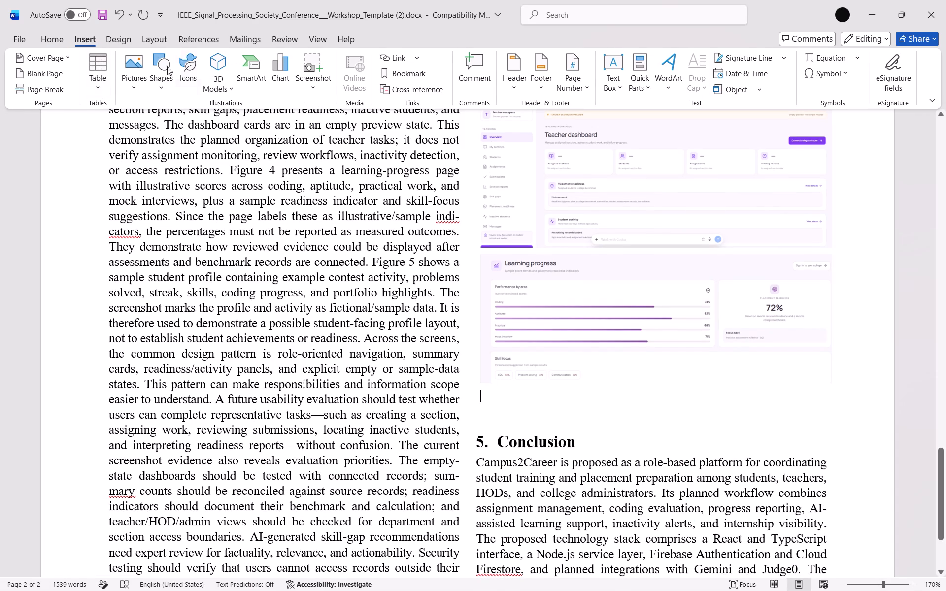
pyautogui.click(135, 69)
pyautogui.click(140, 128)
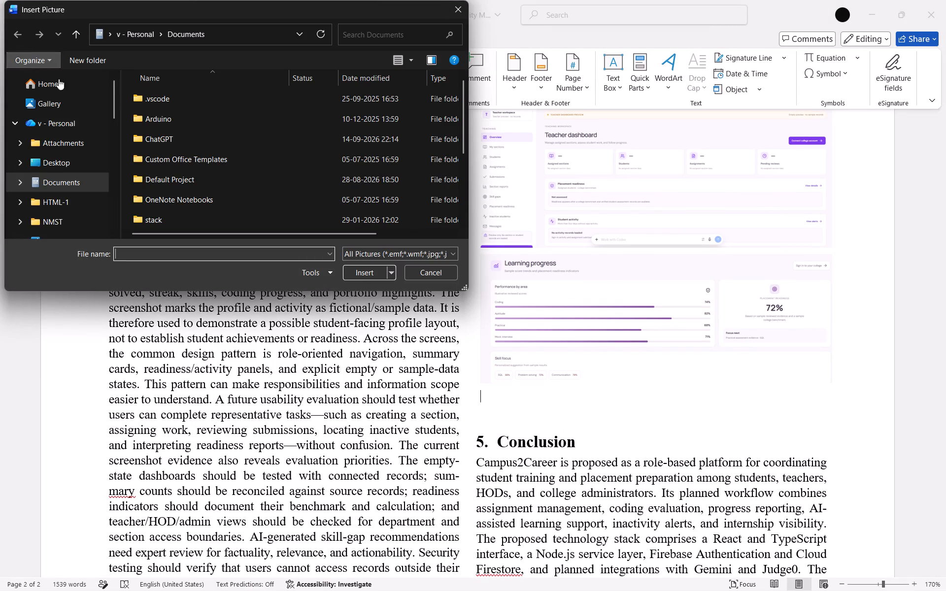
pyautogui.click(75, 99)
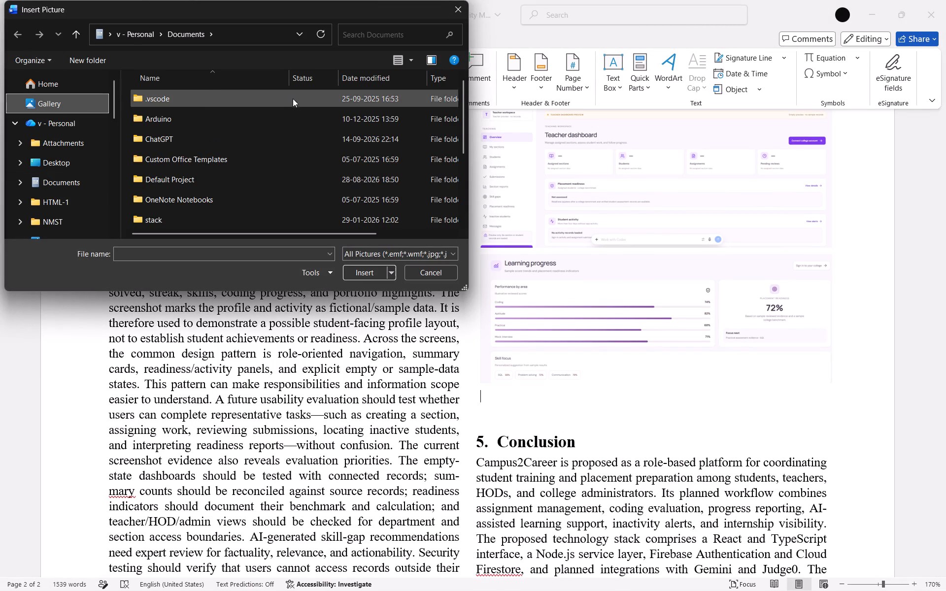
pyautogui.doubleClick(320, 163)
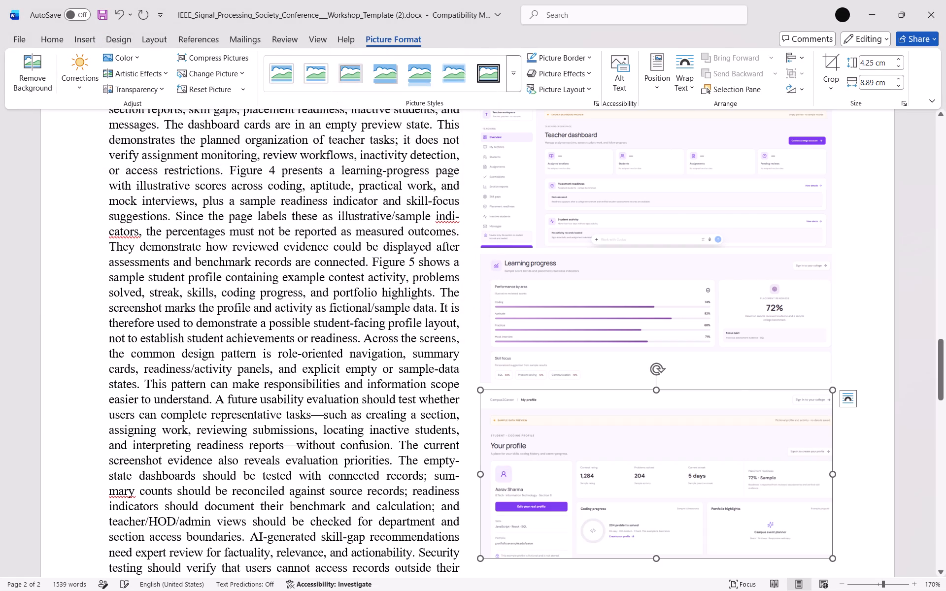
pyautogui.click(542, 432)
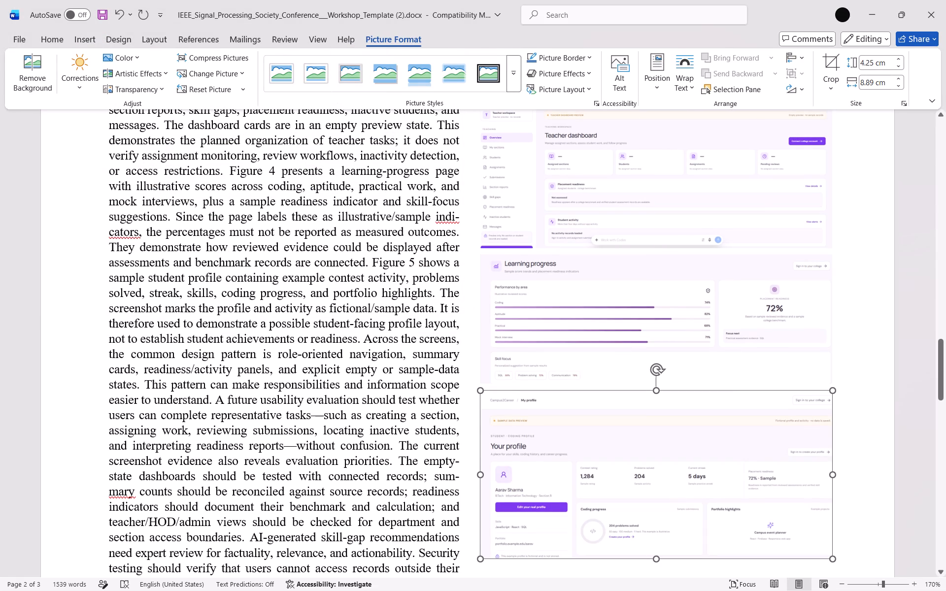
pyautogui.click(833, 351)
# Copy the caption "Figure 2. HOD dashboard preview." from the reference PDF in Chrome and return to the paper in Word.
pyautogui.scroll(5, 528, 299)
pyautogui.scroll(2, 634, 272)
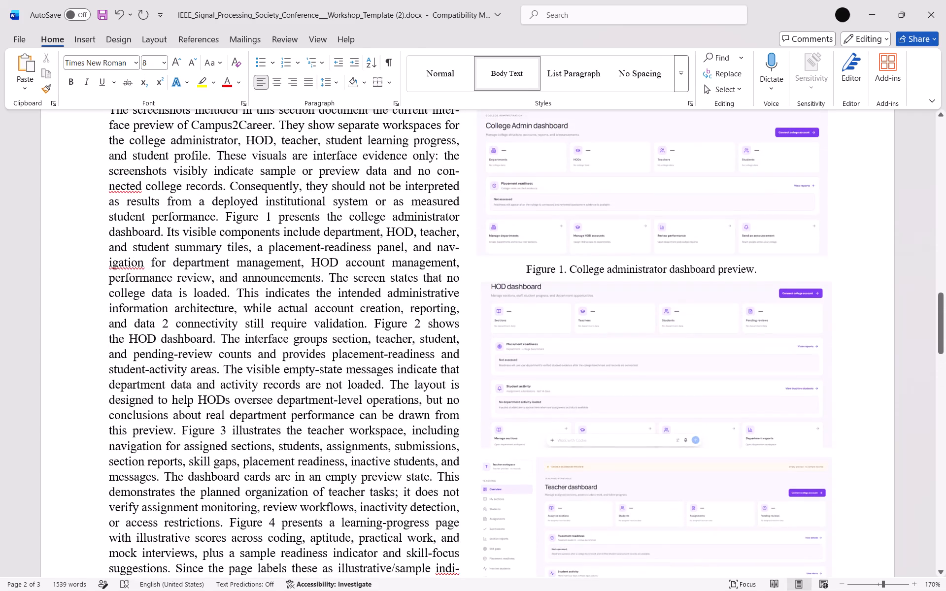
pyautogui.hotkey('alt', 'Tab')
pyautogui.scroll(6, 483, 263)
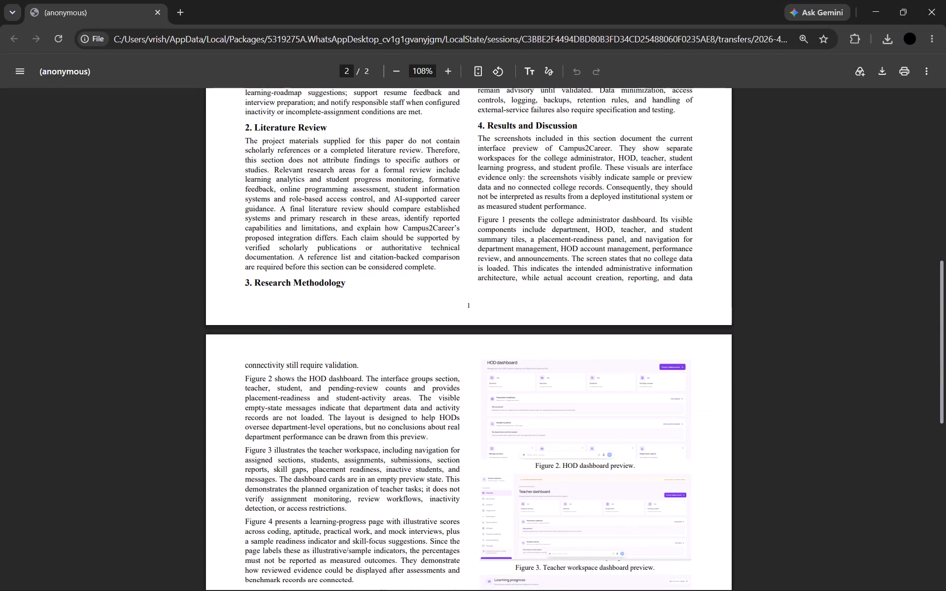
pyautogui.scroll(-3, 528, 279)
pyautogui.moveTo(535, 283); pyautogui.dragTo(642, 280)
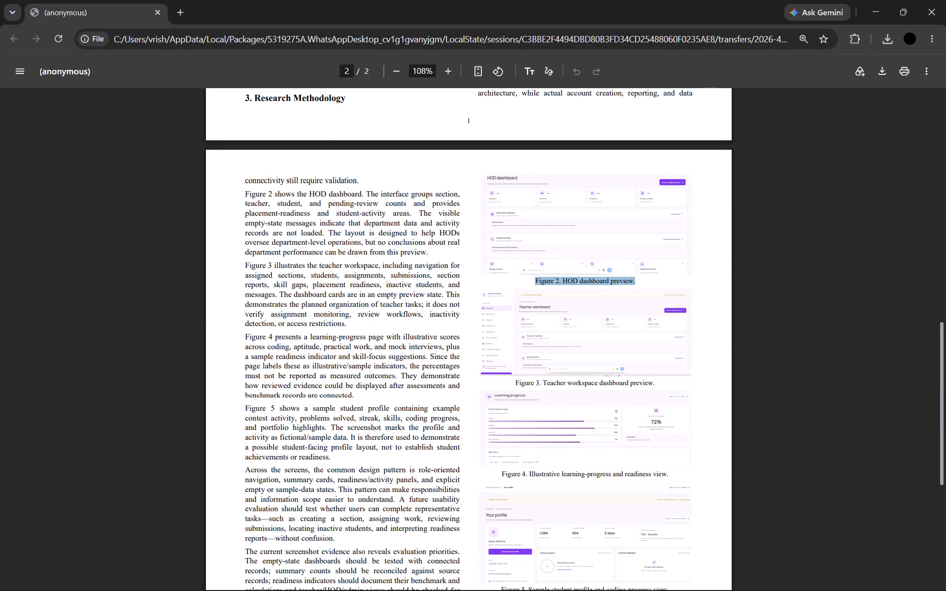
pyautogui.moveTo(642, 280); pyautogui.dragTo(651, 279)
pyautogui.hotkey('ctrl', 'c')
pyautogui.hotkey('alt', 'Tab')
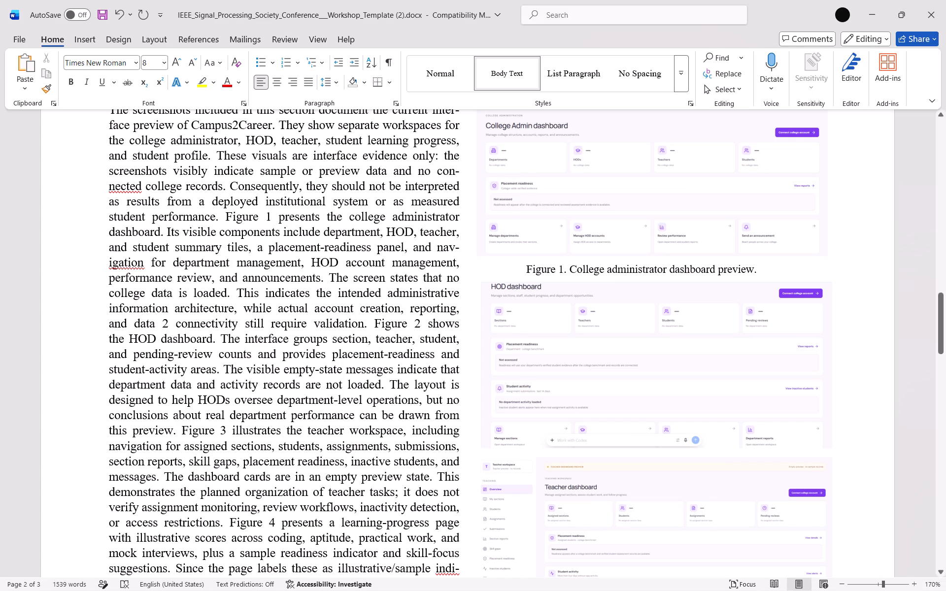
# Paste the Figure 2 caption on a new line directly below the HOD dashboard picture and center it.
pyautogui.click(279, 80)
pyautogui.scroll(4, 569, 157)
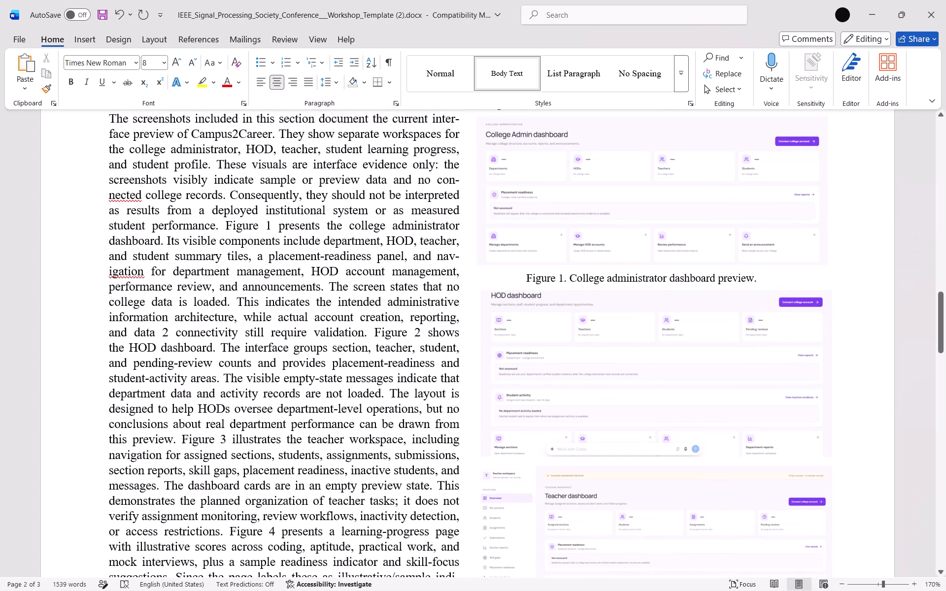
pyautogui.click(858, 397)
pyautogui.scroll(3, 675, 179)
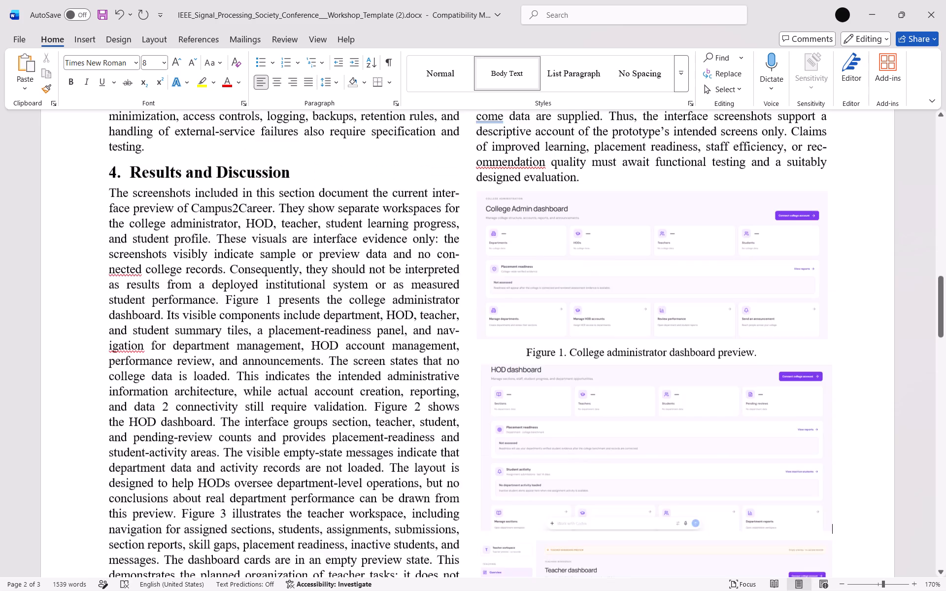
pyautogui.scroll(1, 673, 175)
pyautogui.scroll(-5, 679, 176)
pyautogui.press('Return')
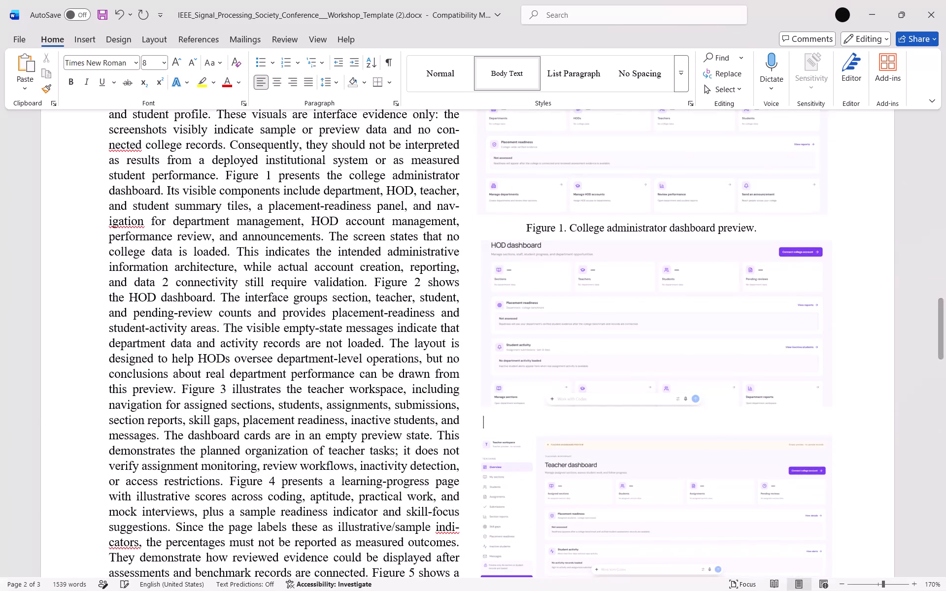
pyautogui.hotkey('ctrl', 'v')
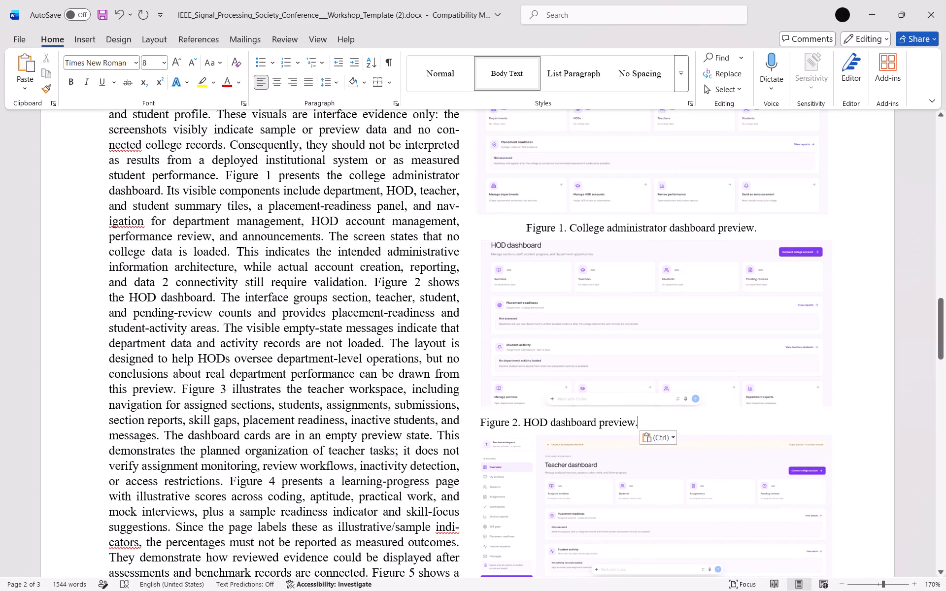
pyautogui.moveTo(646, 421); pyautogui.dragTo(486, 420)
pyautogui.click(273, 82)
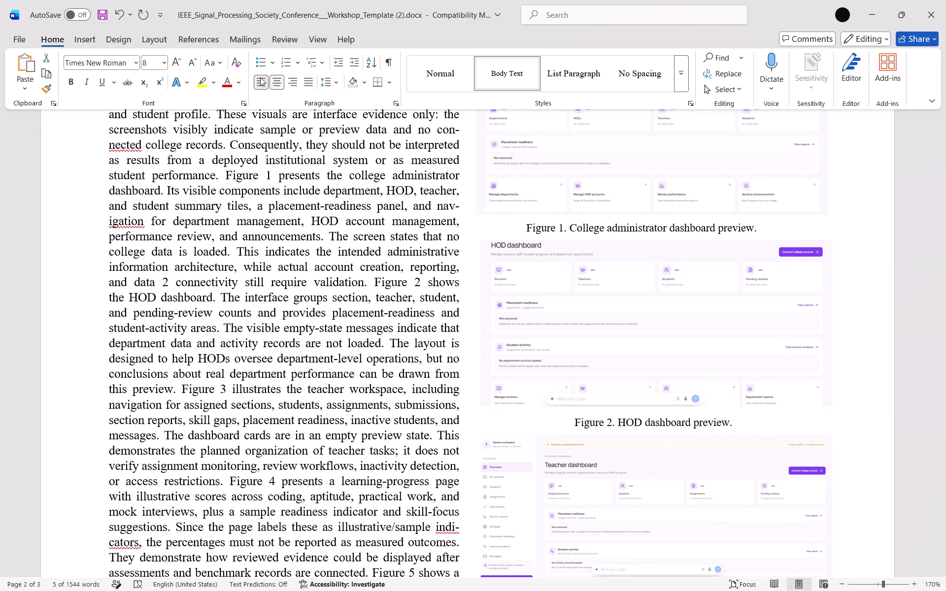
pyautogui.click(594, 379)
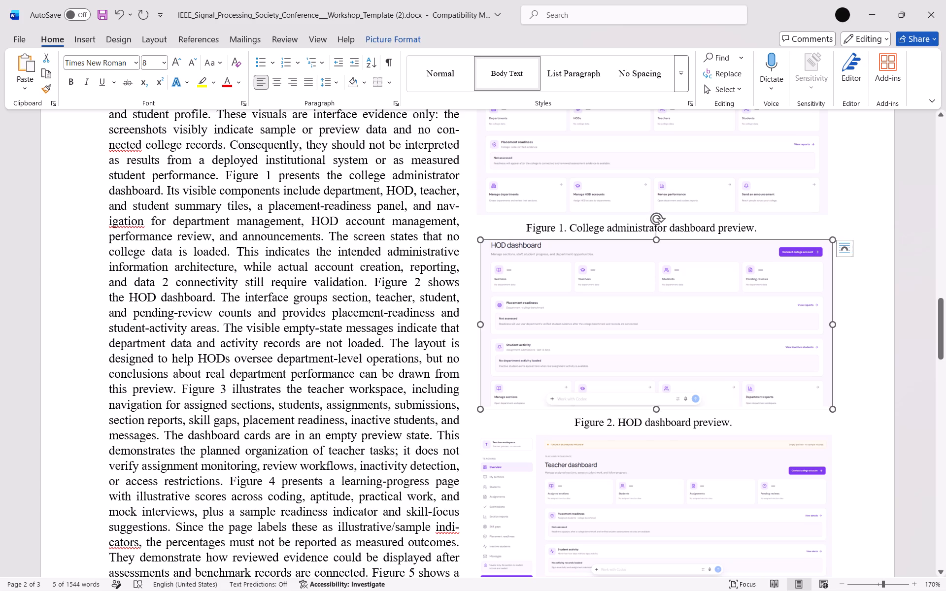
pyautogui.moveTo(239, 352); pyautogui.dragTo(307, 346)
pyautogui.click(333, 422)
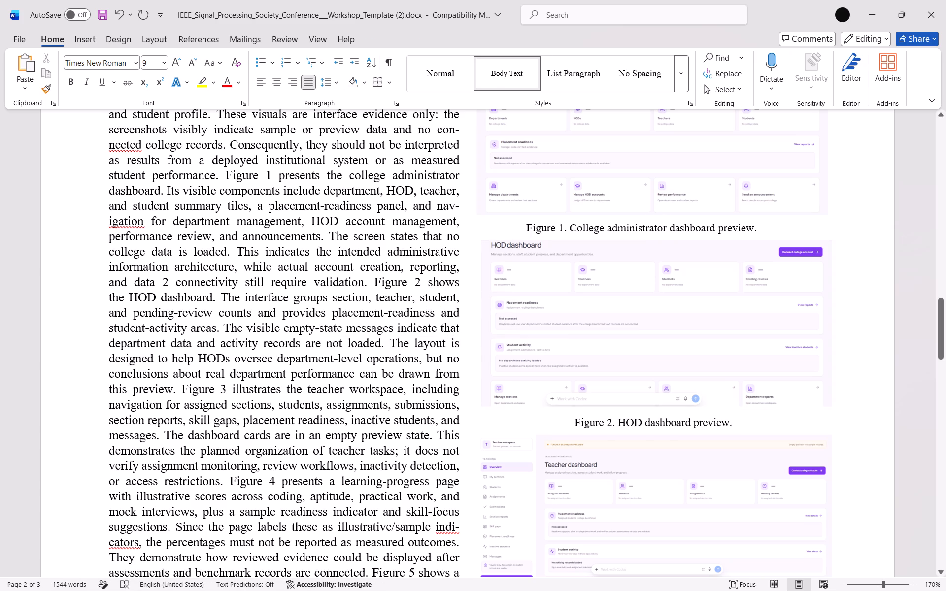
# Set the caption "Figure 1. College administrator dashboard preview." to font size 7 and center it.
pyautogui.moveTo(526, 229); pyautogui.dragTo(769, 223)
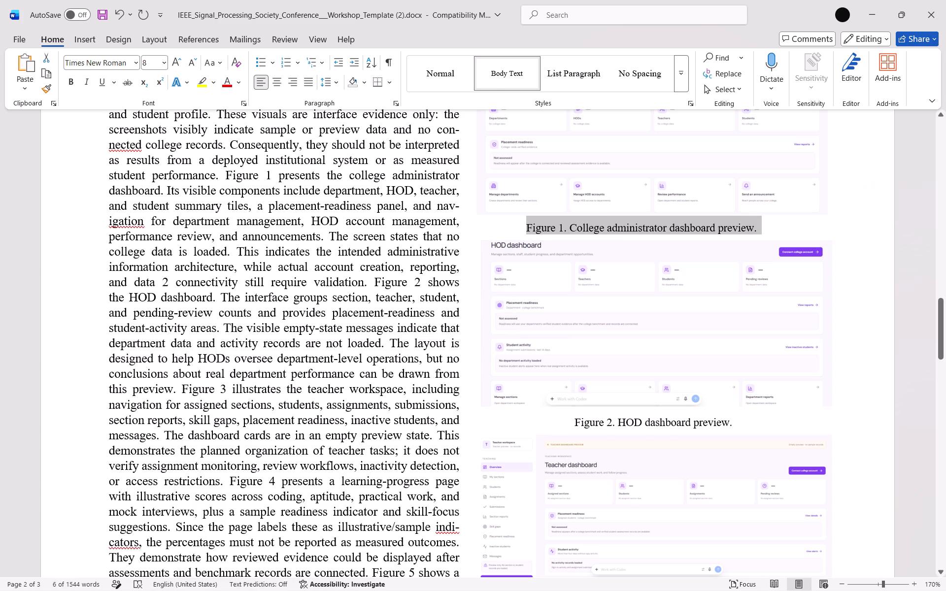
pyautogui.click(154, 65)
pyautogui.press('7')
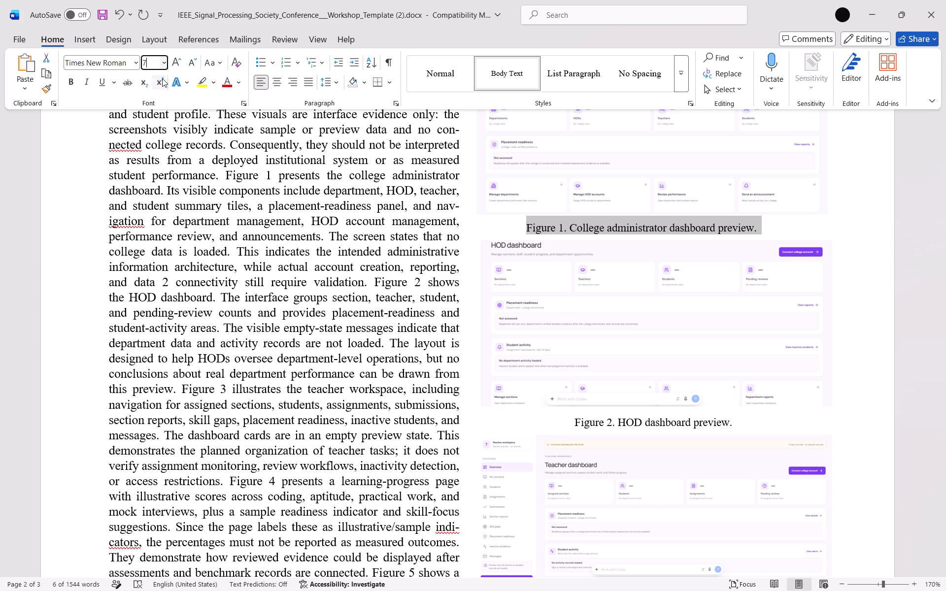
pyautogui.press('Return')
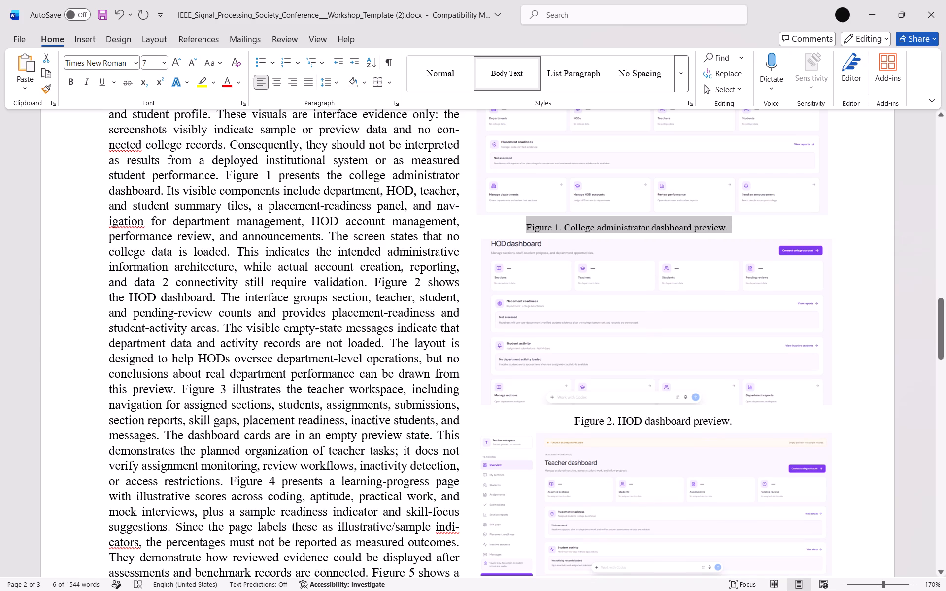
pyautogui.click(281, 85)
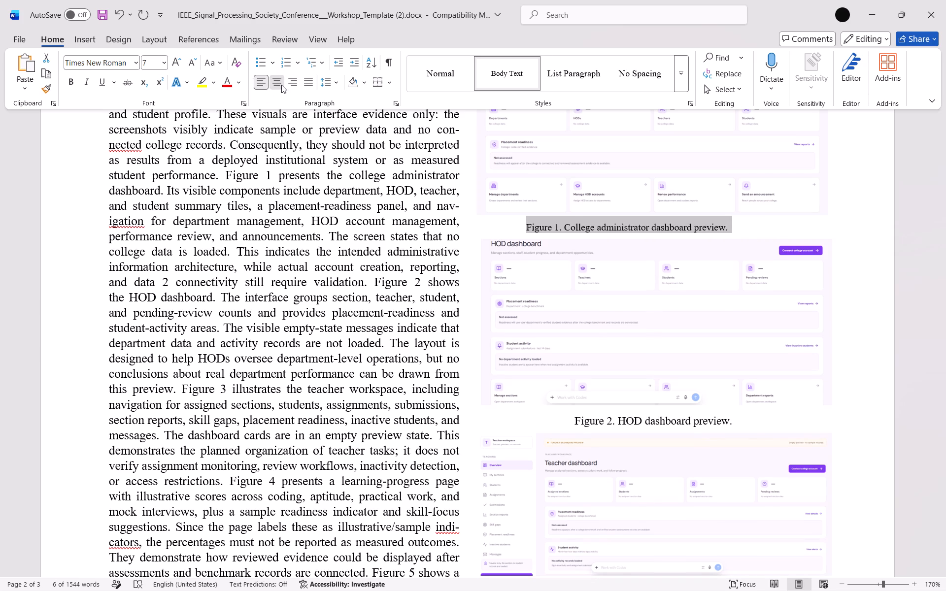
pyautogui.click(567, 231)
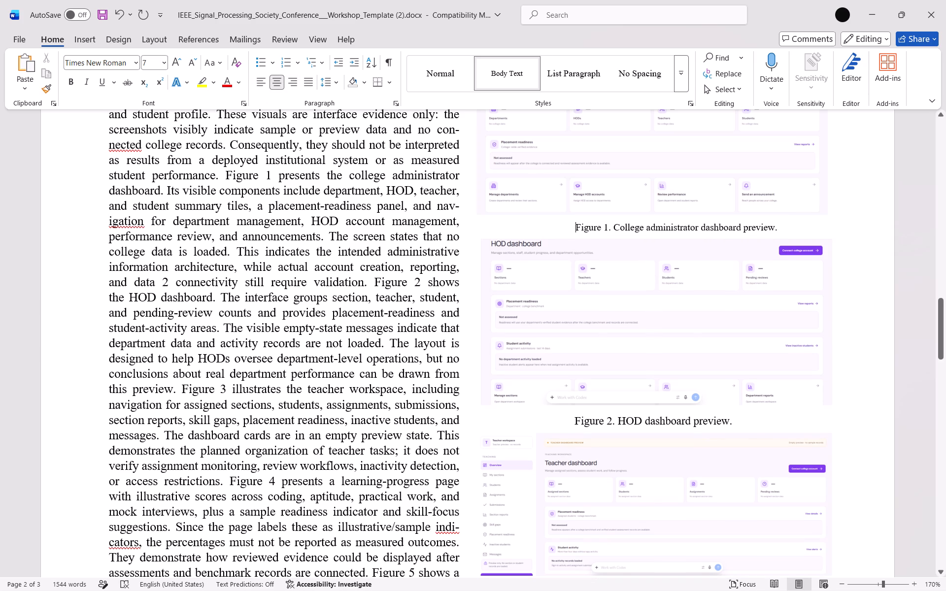
# Set the caption "Figure 2. HOD dashboard preview." to font size 7.
pyautogui.scroll(-1, 495, 340)
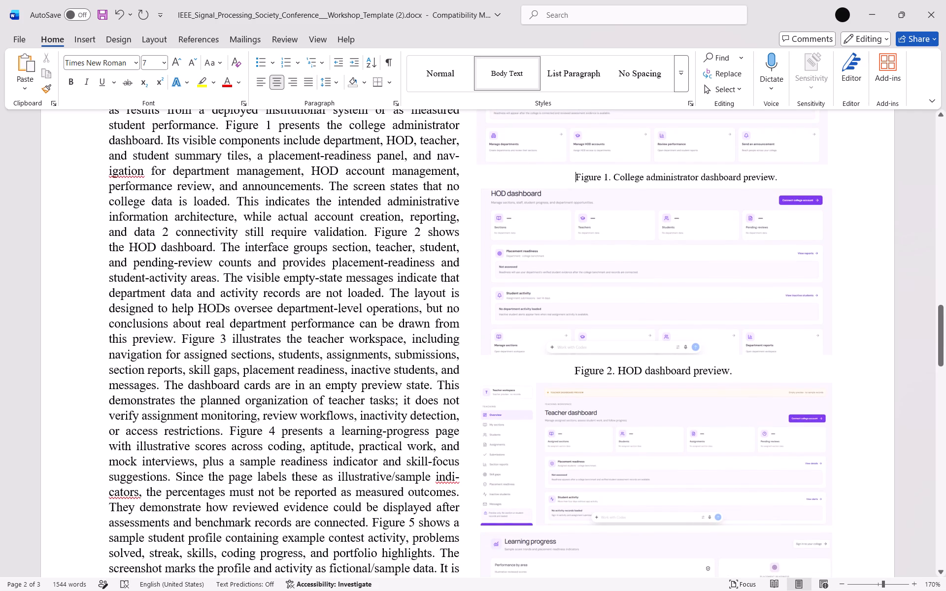
pyautogui.moveTo(575, 373); pyautogui.dragTo(749, 373)
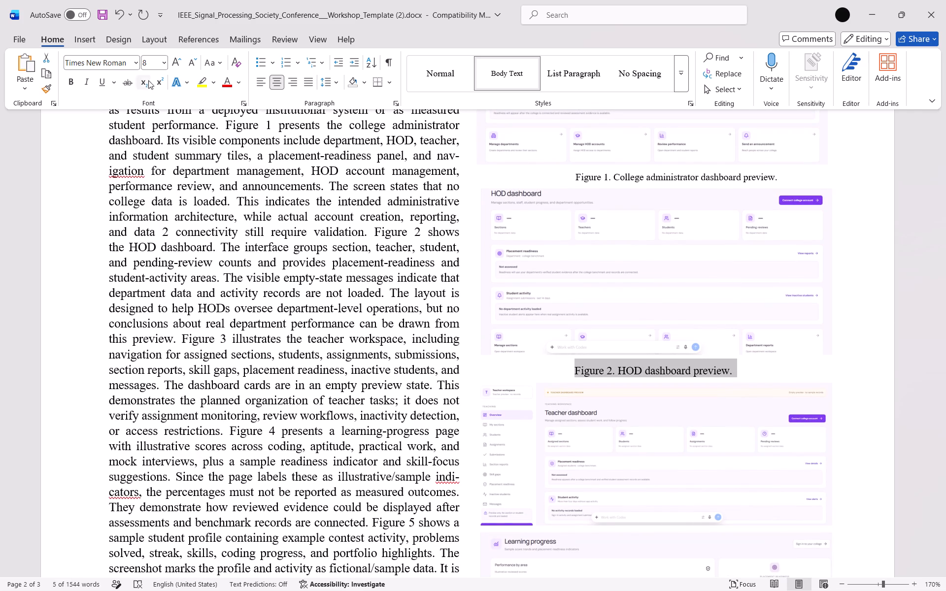
pyautogui.click(150, 65)
pyautogui.press('7')
pyautogui.press('Return')
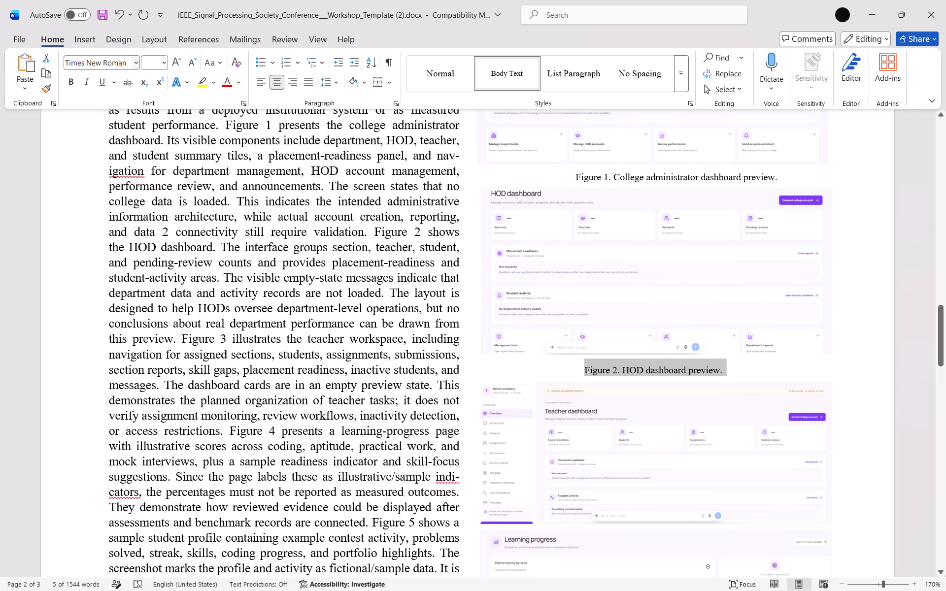
pyautogui.click(387, 338)
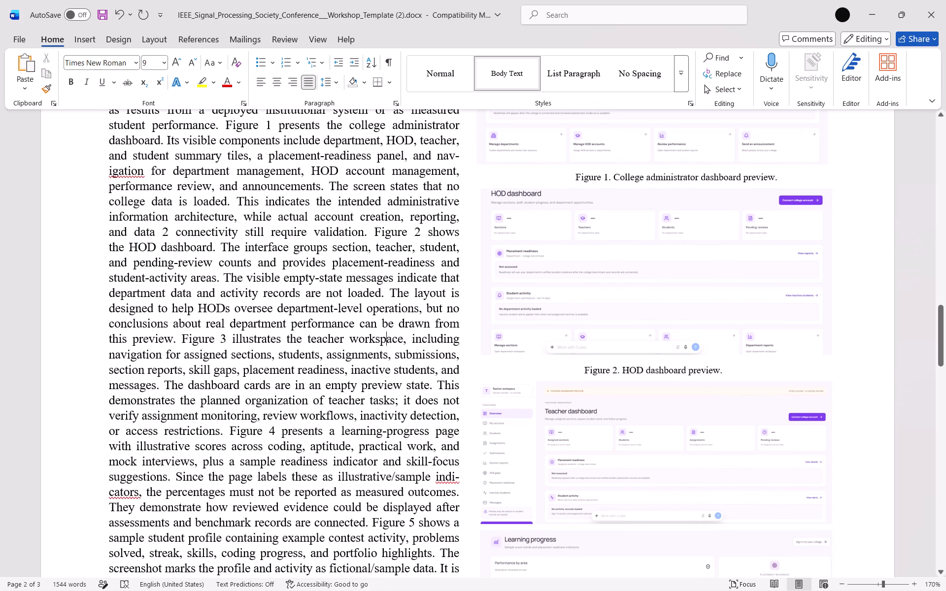
# Copy the caption "Figure 3. Teacher workspace dashboard preview." from the reference PDF in Chrome and return to the paper in Word.
pyautogui.scroll(-3, 424, 329)
pyautogui.hotkey('alt', 'Tab')
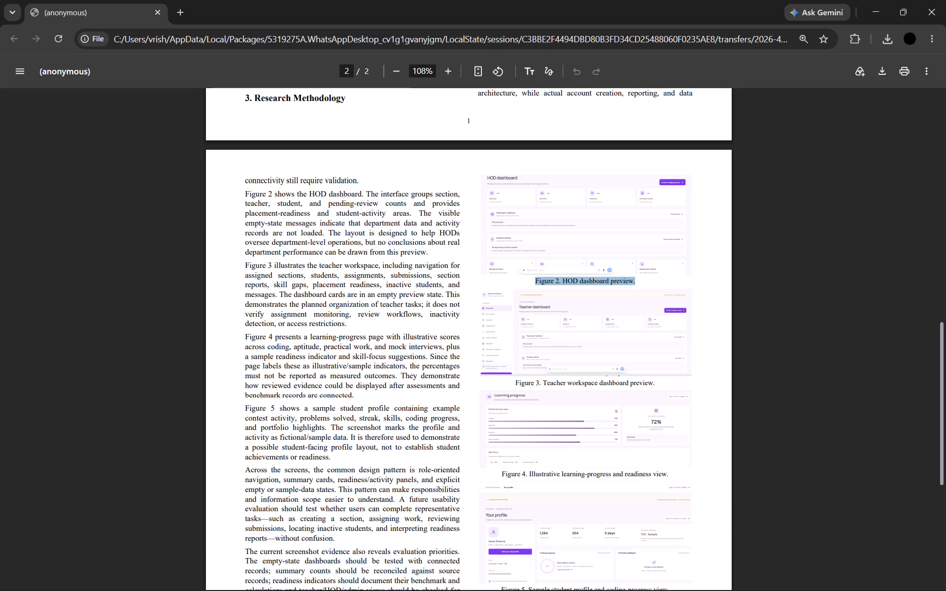
pyautogui.moveTo(516, 384); pyautogui.dragTo(660, 385)
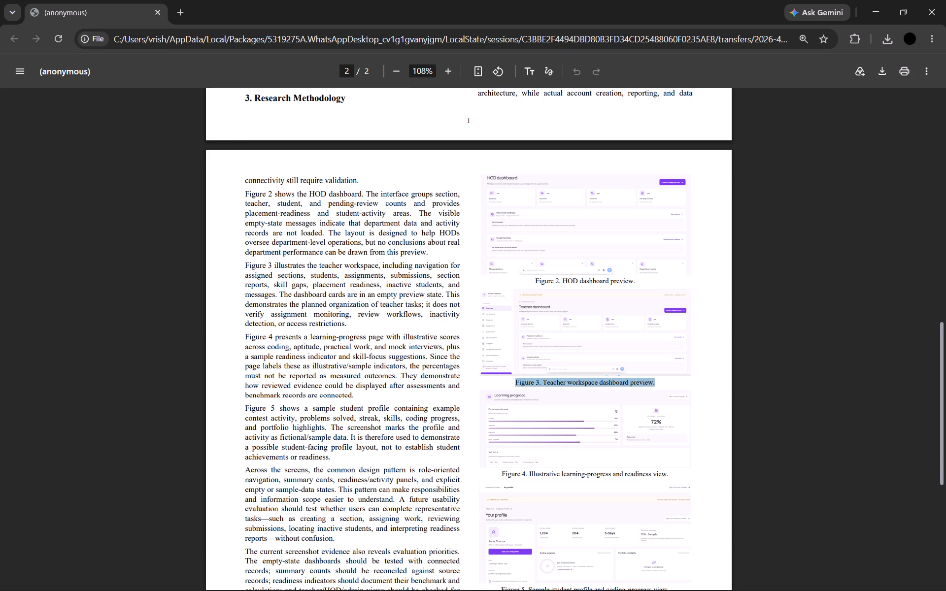
pyautogui.moveTo(660, 385); pyautogui.dragTo(660, 385)
pyautogui.hotkey('ctrl', 'c')
pyautogui.hotkey('alt', 'Tab')
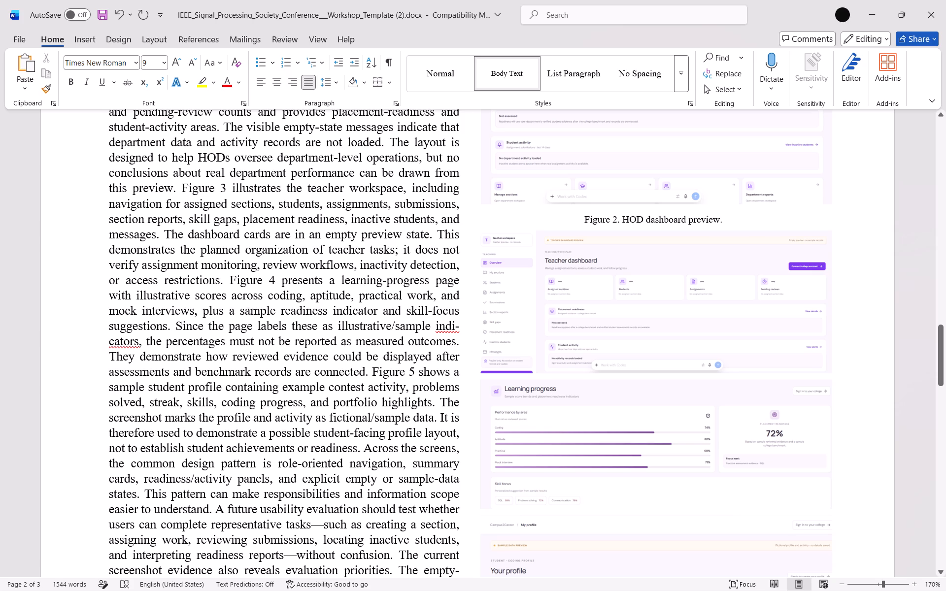
# Paste the Figure 3 caption on a new line directly below the Teacher dashboard picture and center it.
pyautogui.click(850, 352)
pyautogui.press('Return')
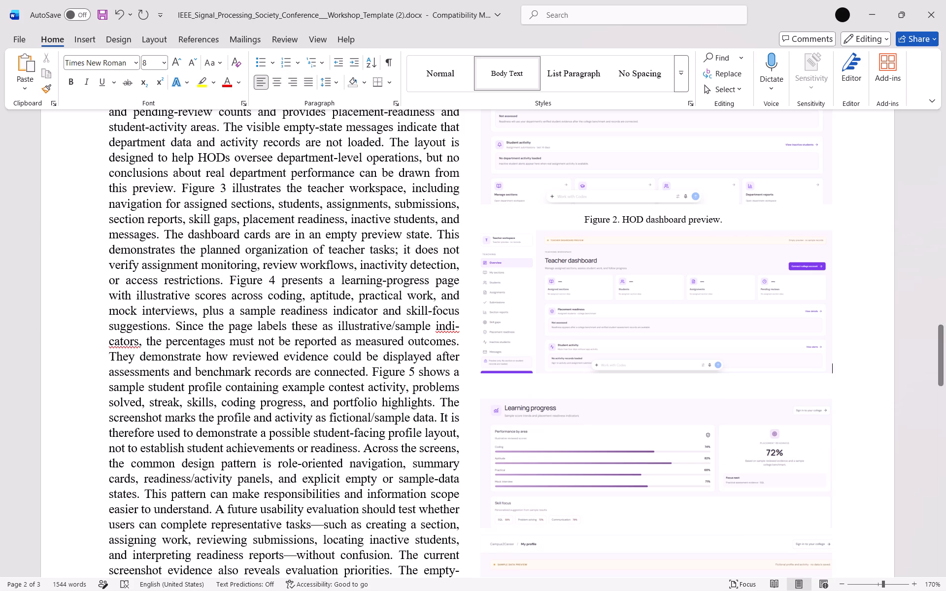
pyautogui.hotkey('ctrl', 'v')
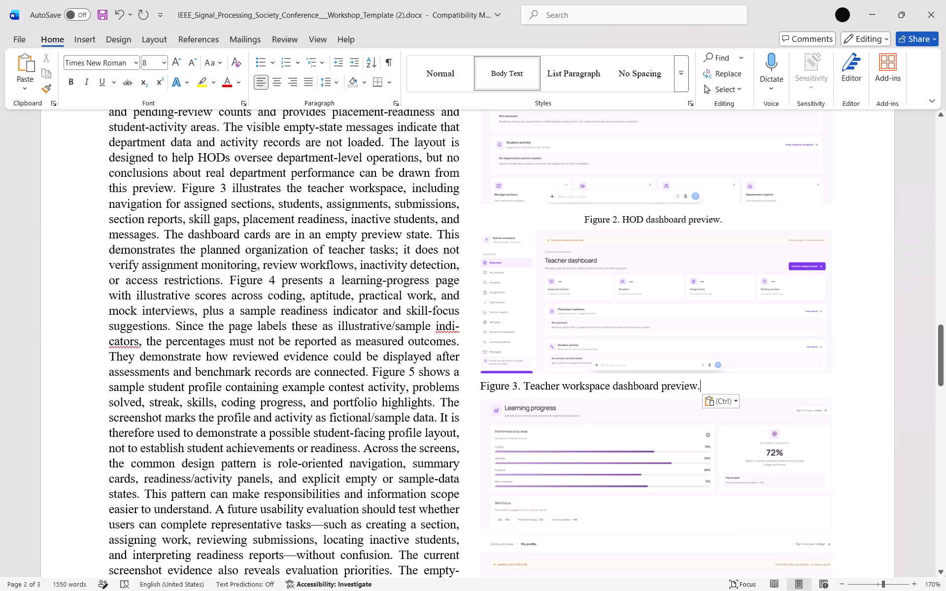
pyautogui.click(280, 83)
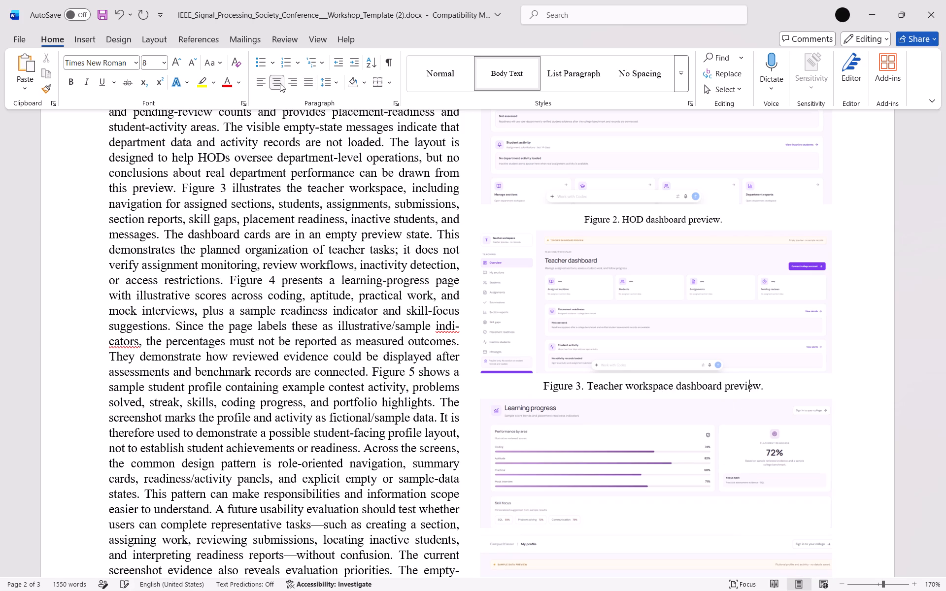
# Select the caption "Figure 3. Teacher workspace dashboard preview." and open its font size for editing.
pyautogui.moveTo(532, 384); pyautogui.dragTo(810, 392)
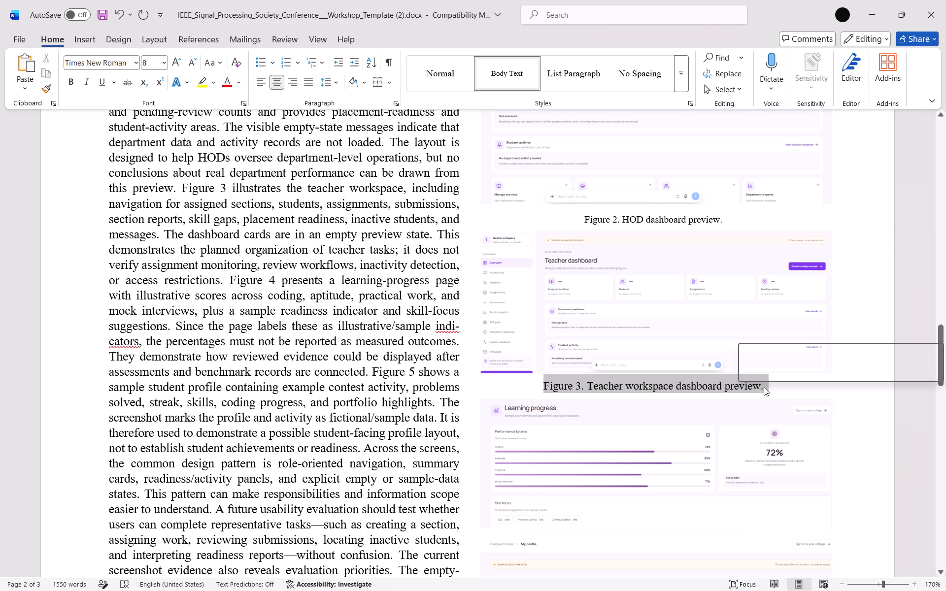
pyautogui.click(141, 60)
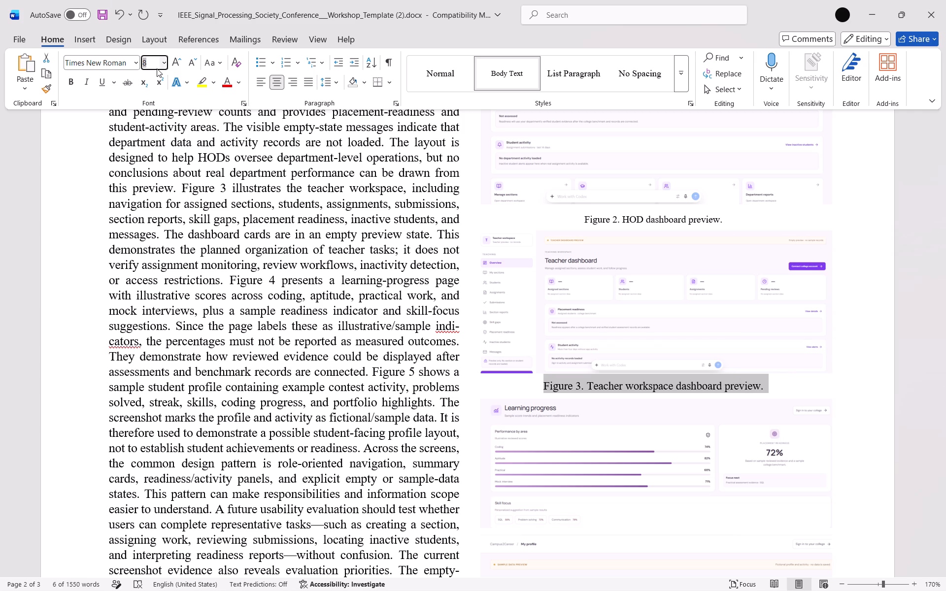
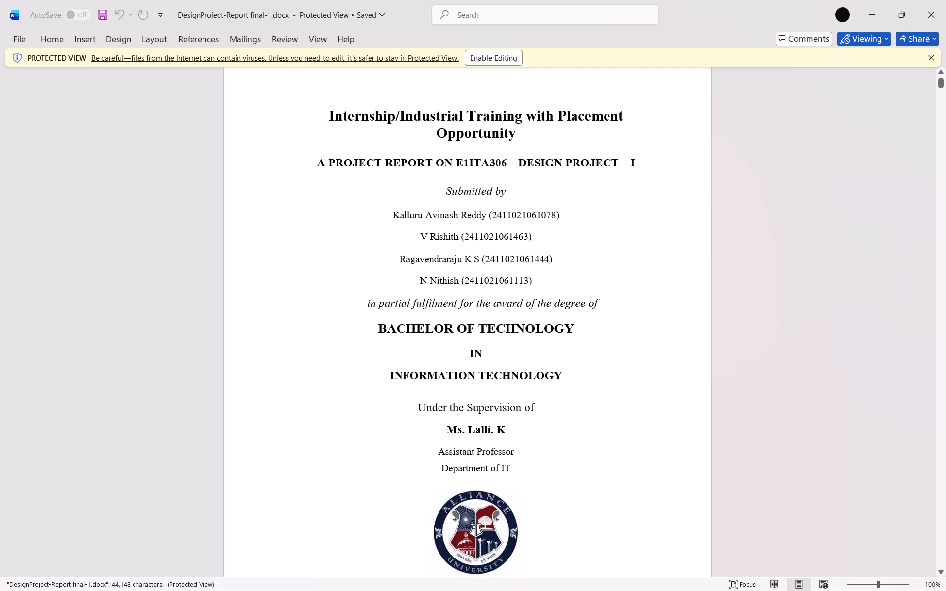
# Examine the cover page and Certificate page of the DesignProject-Report final-1 document.
pyautogui.scroll(-7, 483, 229)
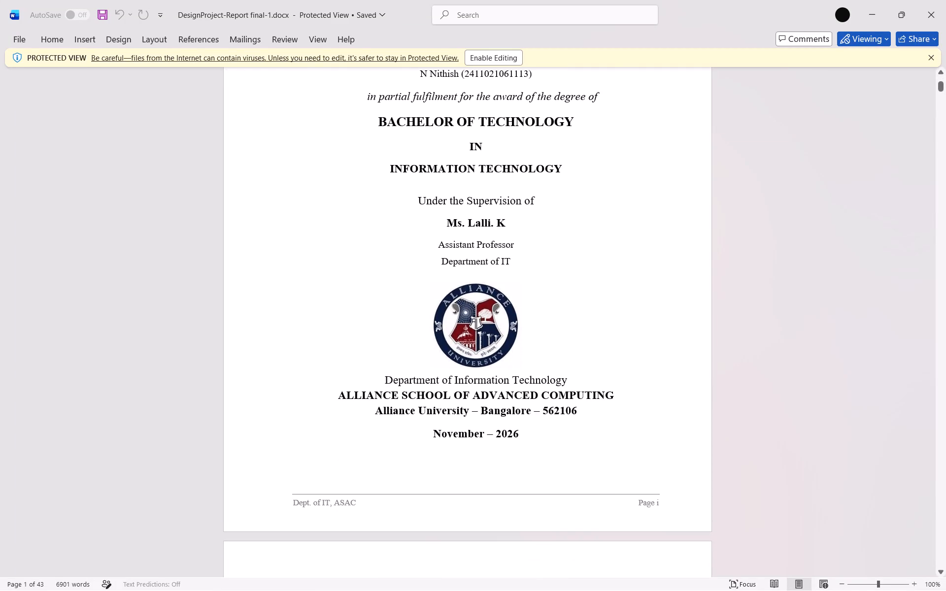
pyautogui.scroll(4, 494, 228)
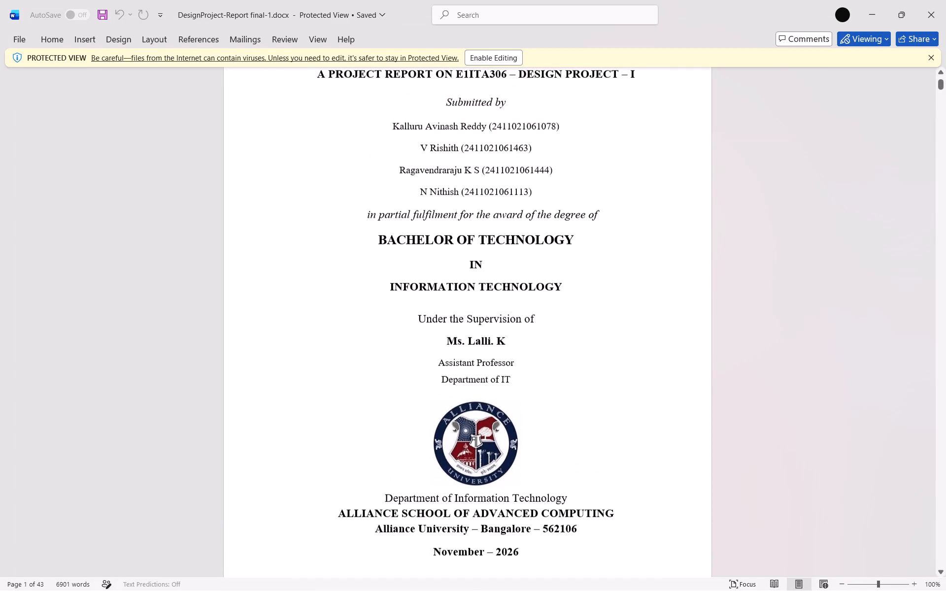
pyautogui.scroll(-14, 478, 218)
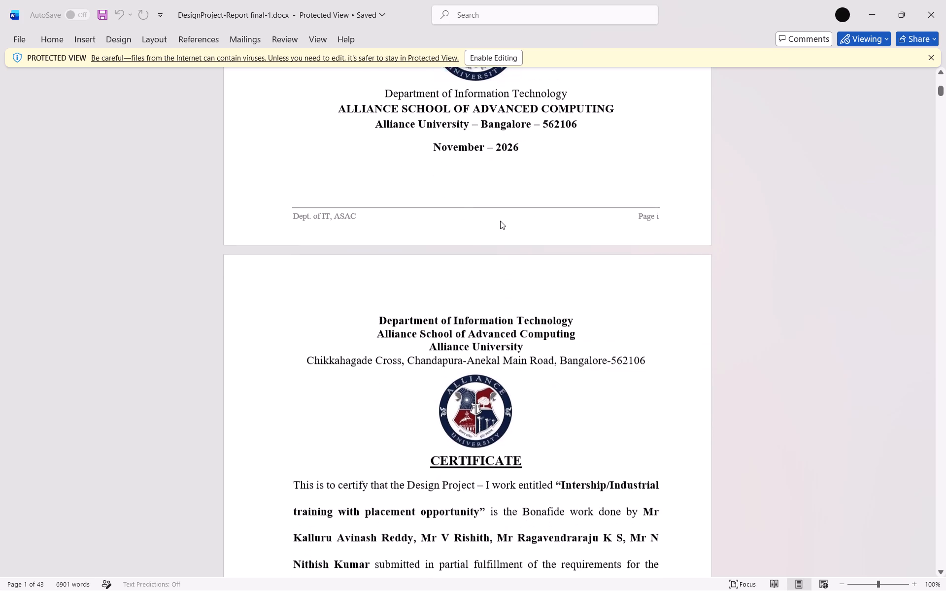
pyautogui.scroll(-6, 492, 240)
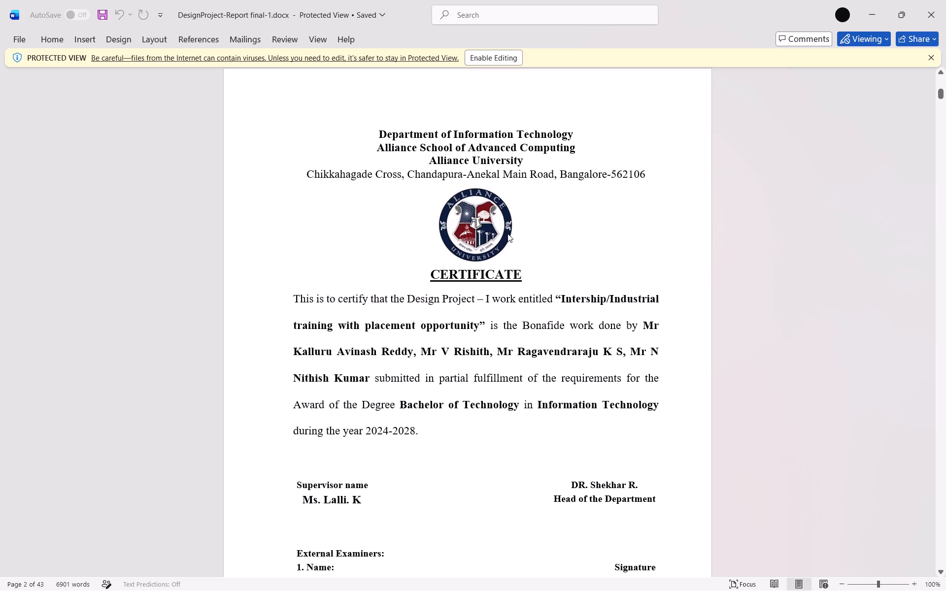
pyautogui.scroll(-4, 493, 254)
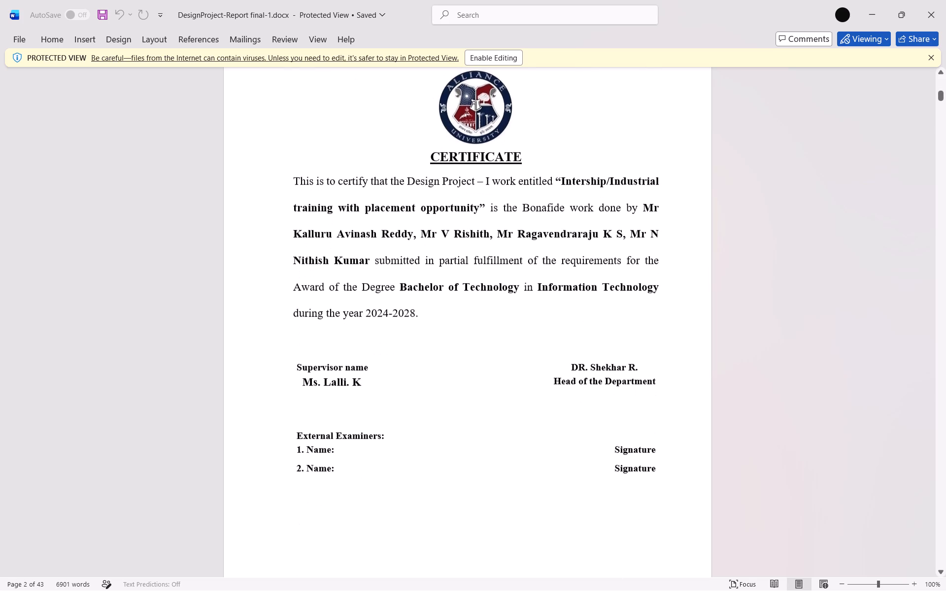
pyautogui.scroll(-3, 444, 299)
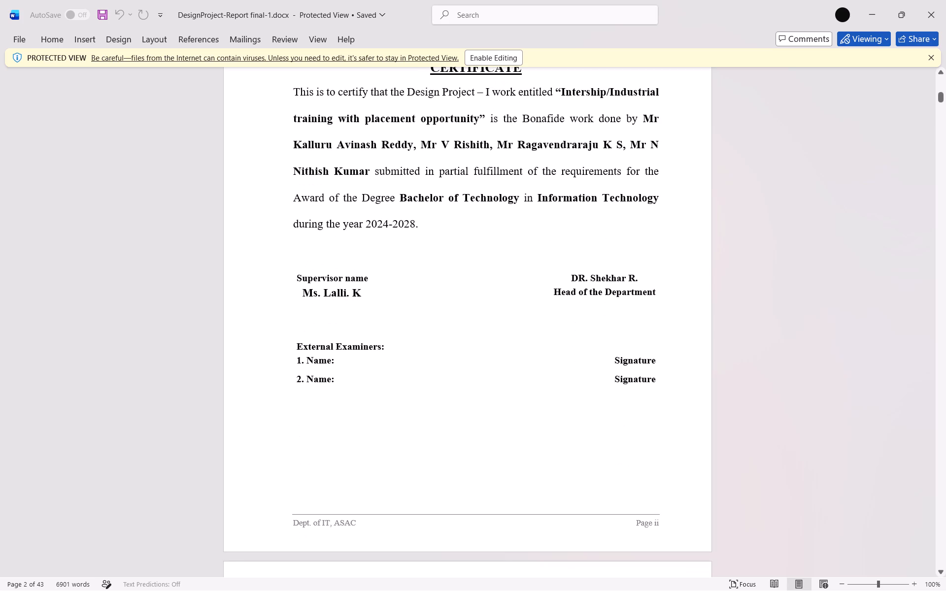
# Enable editing for the protected DesignProject-Report final-1 document.
pyautogui.click(504, 53)
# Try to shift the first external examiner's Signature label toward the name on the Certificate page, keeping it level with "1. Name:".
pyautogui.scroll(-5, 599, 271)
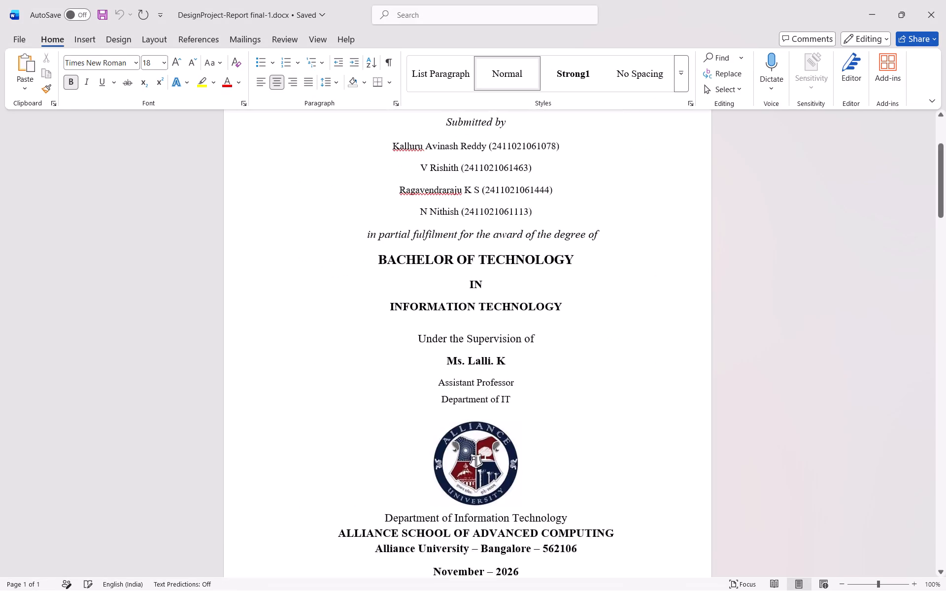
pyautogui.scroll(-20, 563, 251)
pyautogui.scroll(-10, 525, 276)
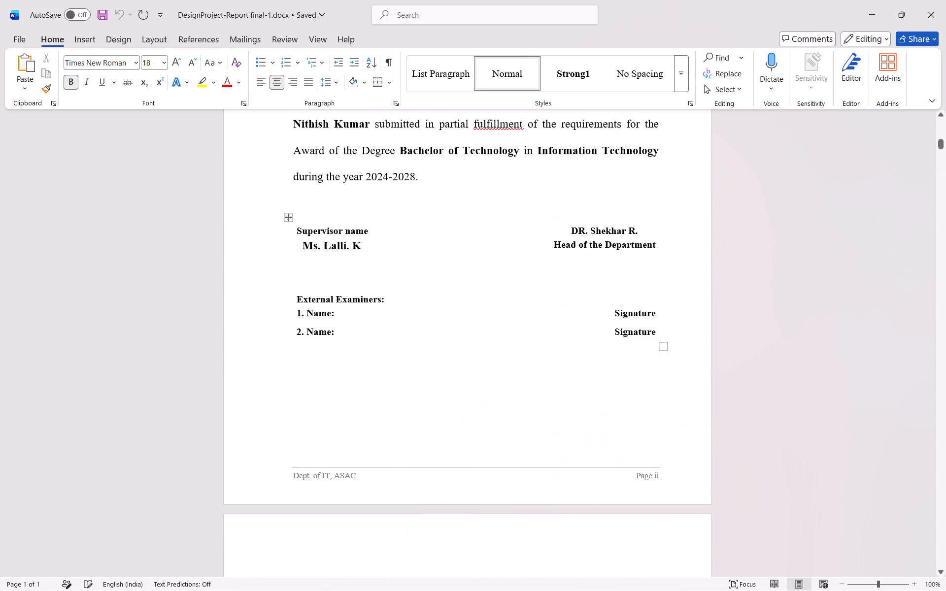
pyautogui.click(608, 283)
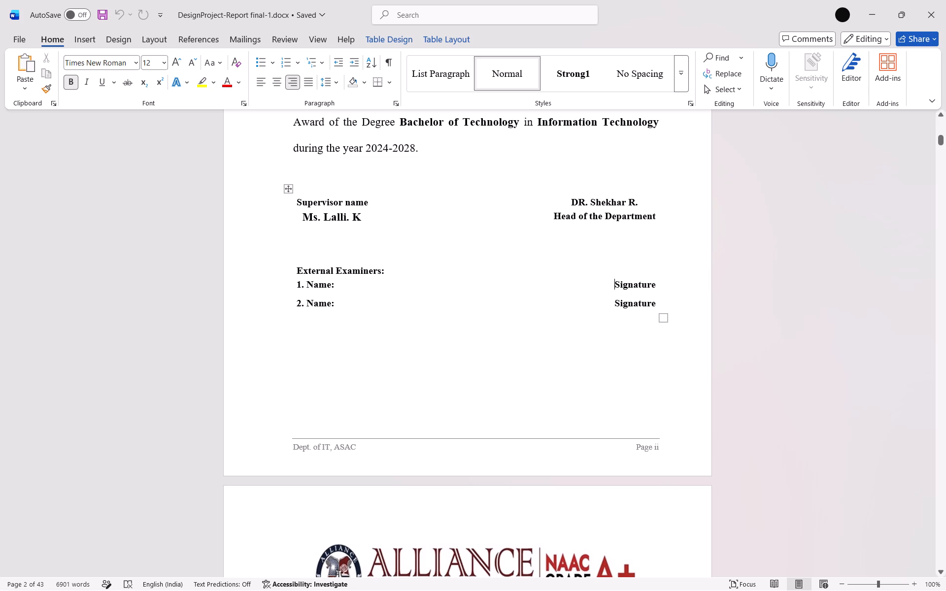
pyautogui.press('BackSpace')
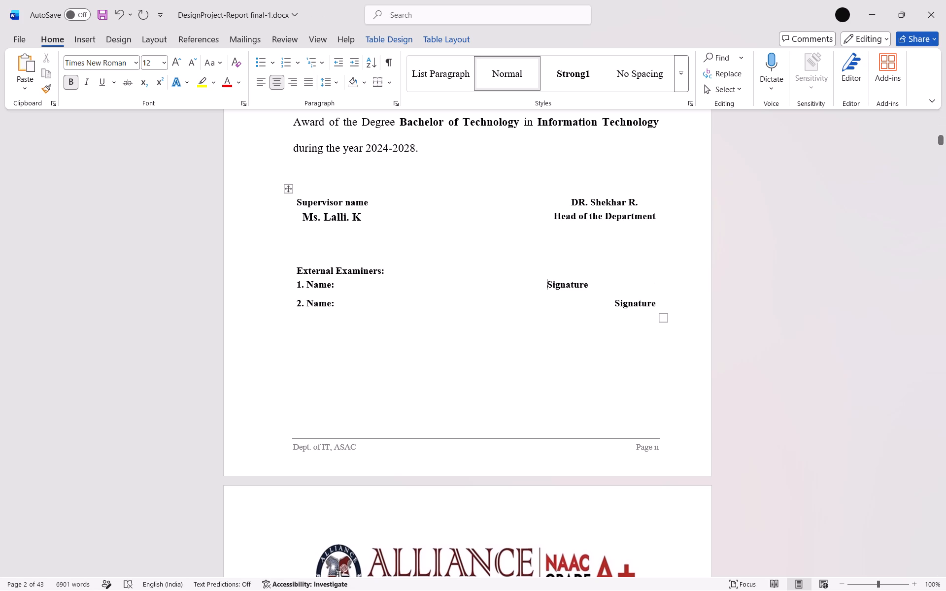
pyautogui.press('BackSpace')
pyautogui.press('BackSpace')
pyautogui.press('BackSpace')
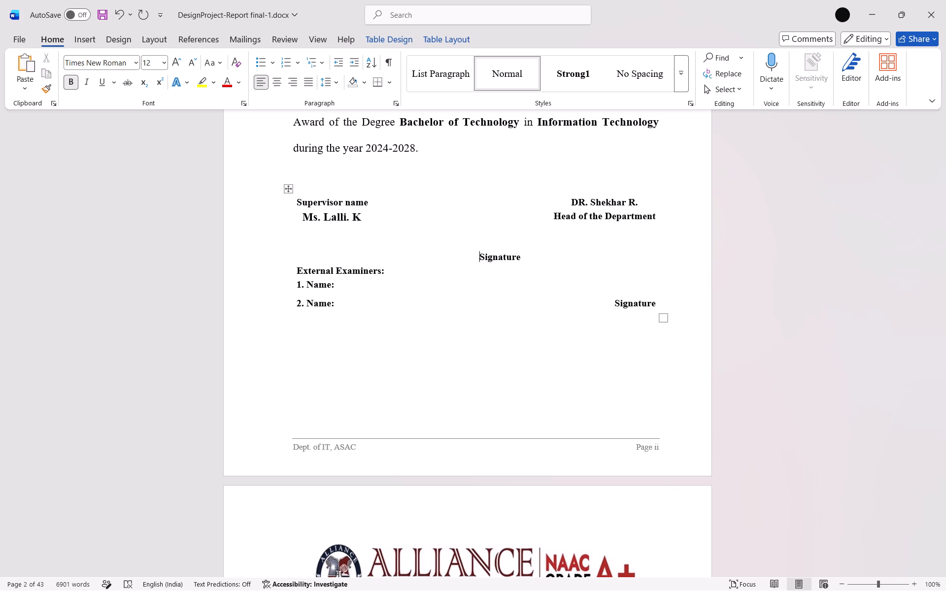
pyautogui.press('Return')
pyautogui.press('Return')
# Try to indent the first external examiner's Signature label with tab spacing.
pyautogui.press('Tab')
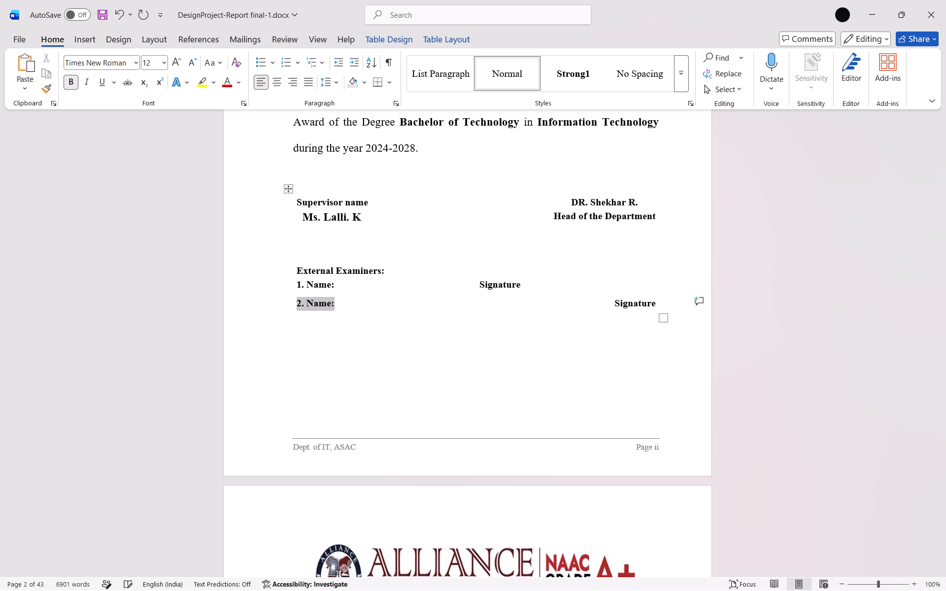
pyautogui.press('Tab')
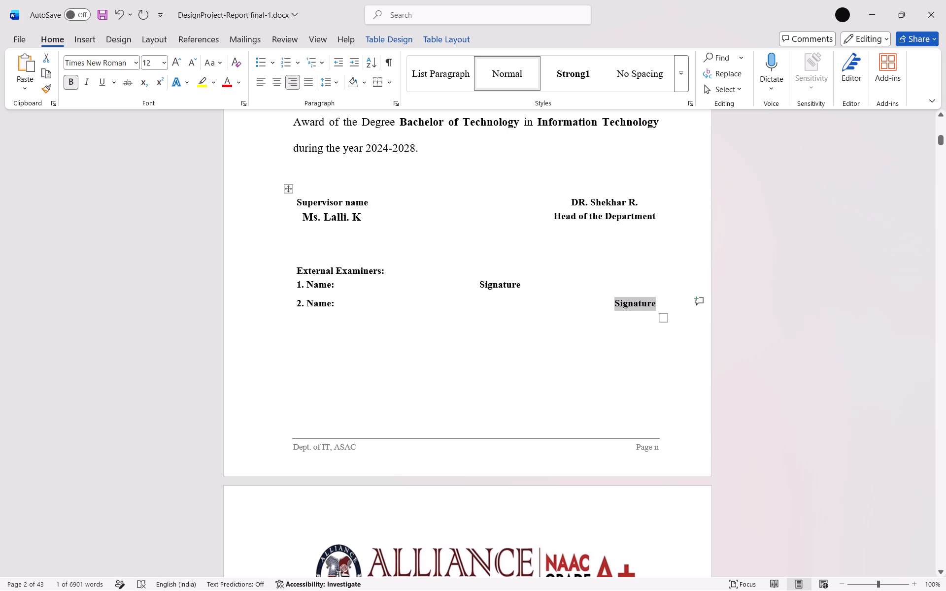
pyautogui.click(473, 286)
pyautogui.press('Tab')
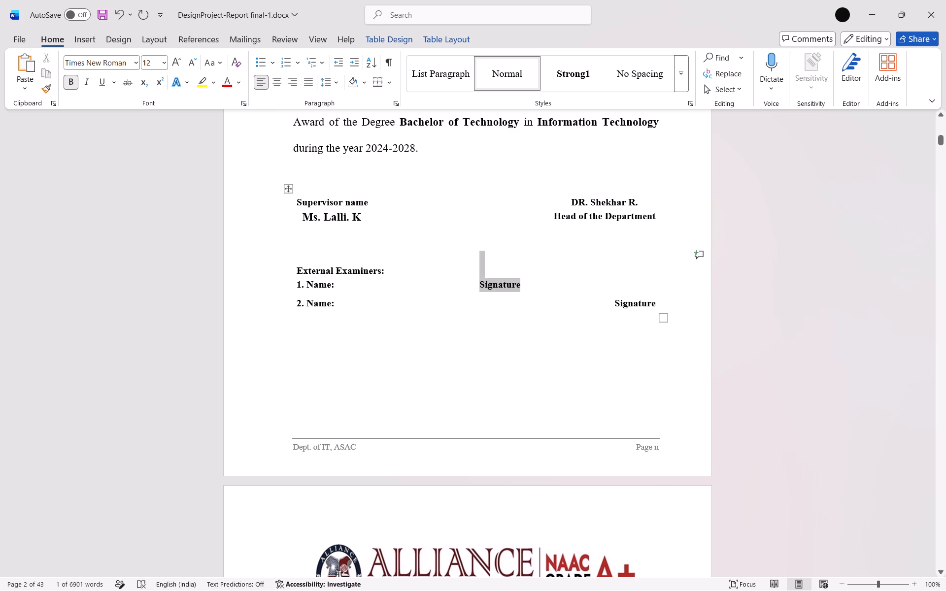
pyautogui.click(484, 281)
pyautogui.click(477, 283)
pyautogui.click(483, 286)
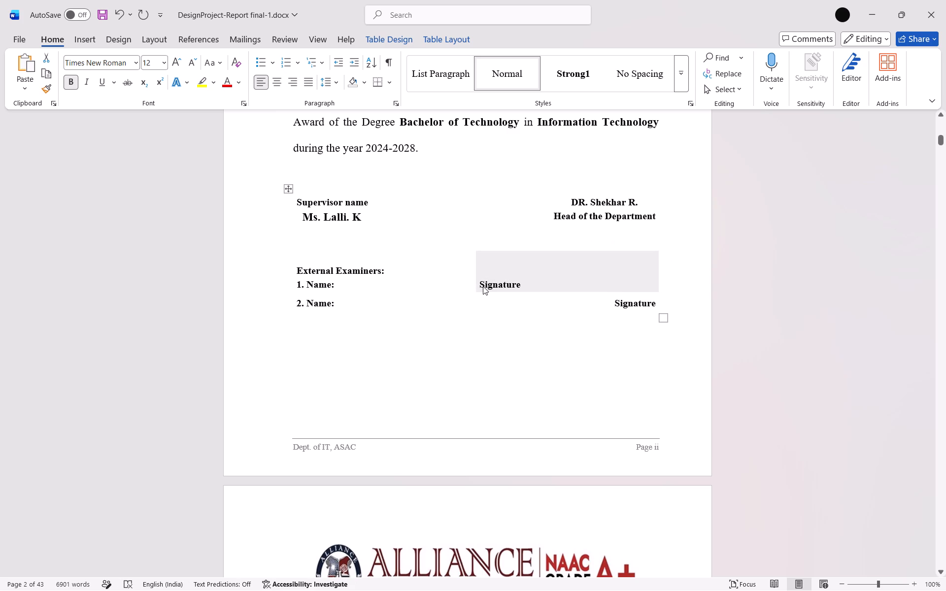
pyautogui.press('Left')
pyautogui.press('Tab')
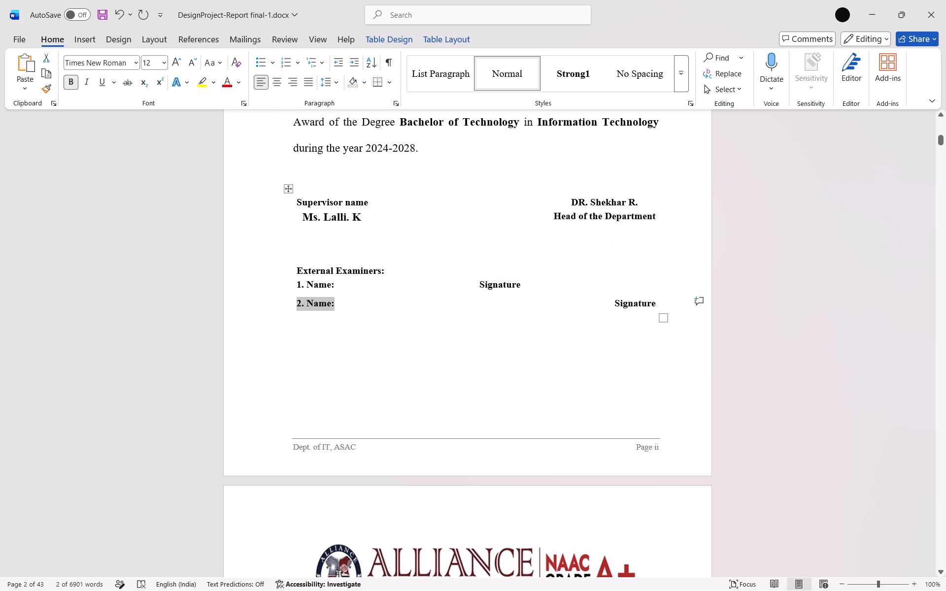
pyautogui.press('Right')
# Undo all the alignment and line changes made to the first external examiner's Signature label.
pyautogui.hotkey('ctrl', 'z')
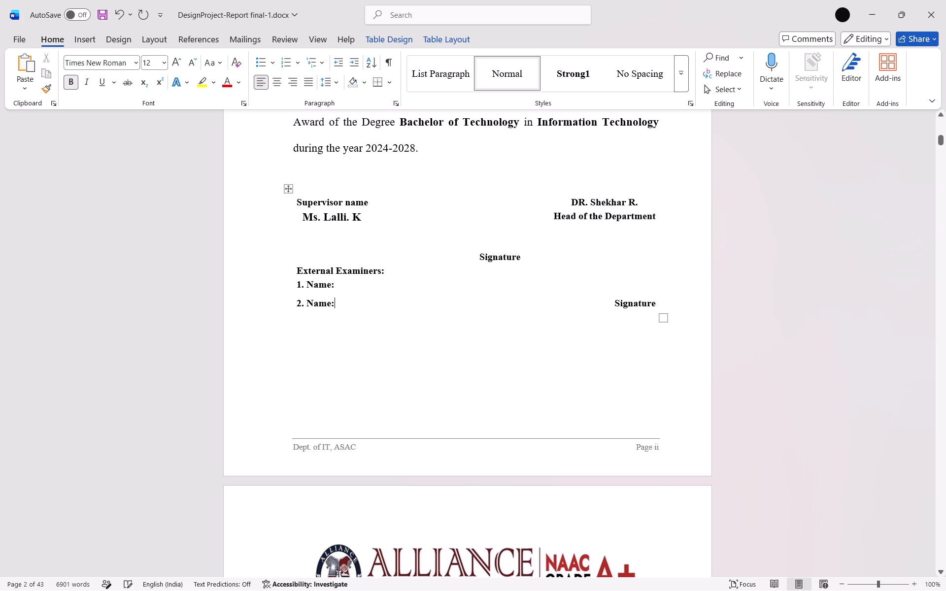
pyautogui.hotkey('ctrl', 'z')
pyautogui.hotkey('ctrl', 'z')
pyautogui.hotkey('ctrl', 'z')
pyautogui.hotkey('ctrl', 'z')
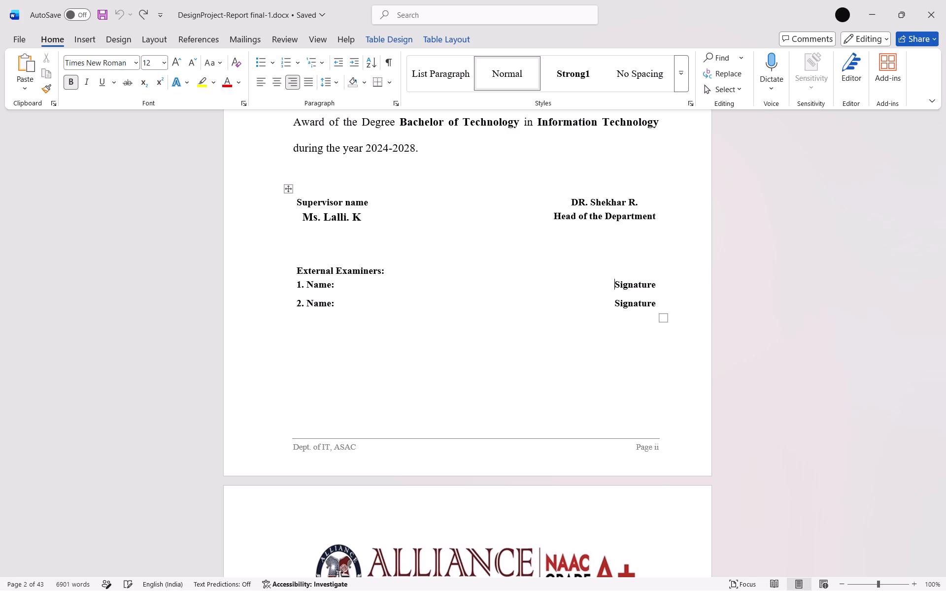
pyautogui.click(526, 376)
# Examine the Declaration page and recheck the Certificate page's supervisor and external examiner block.
pyautogui.scroll(-4, 553, 373)
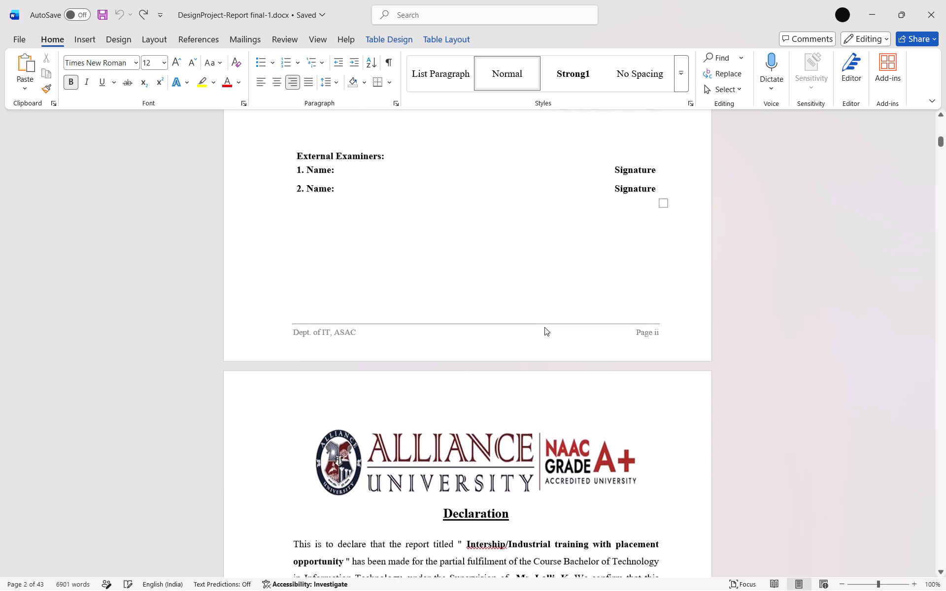
pyautogui.scroll(-10, 545, 327)
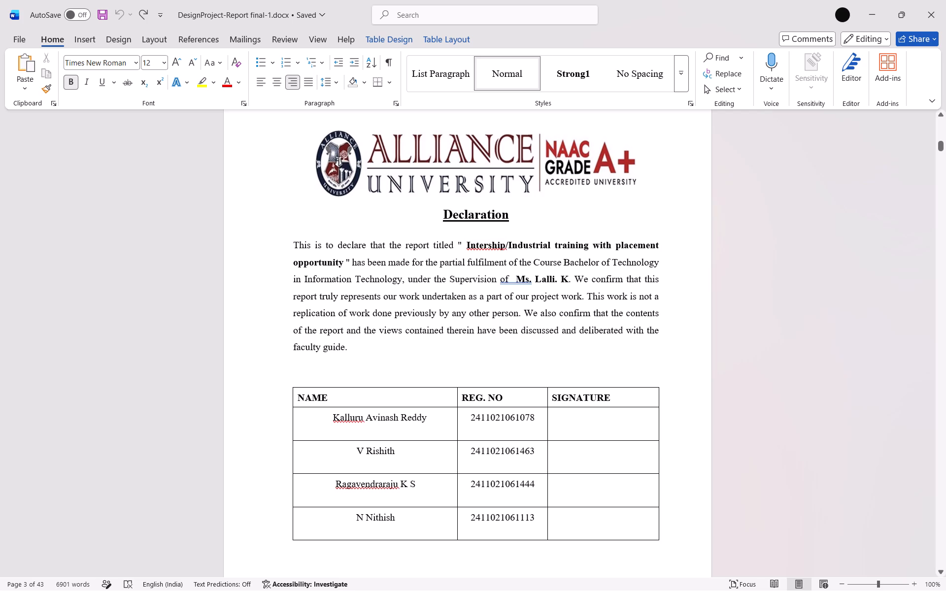
pyautogui.scroll(10, 450, 258)
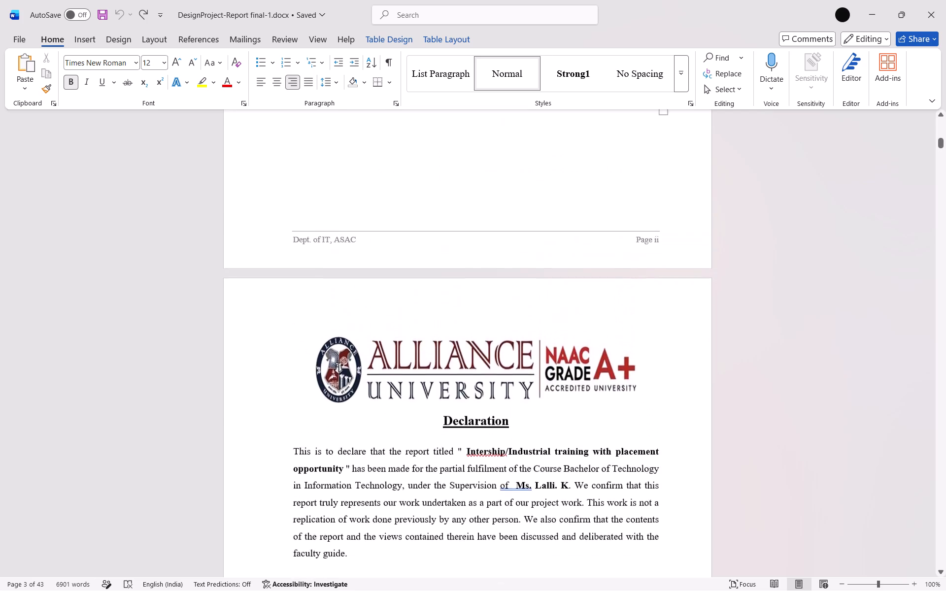
pyautogui.scroll(6, 459, 248)
pyautogui.scroll(2, 506, 261)
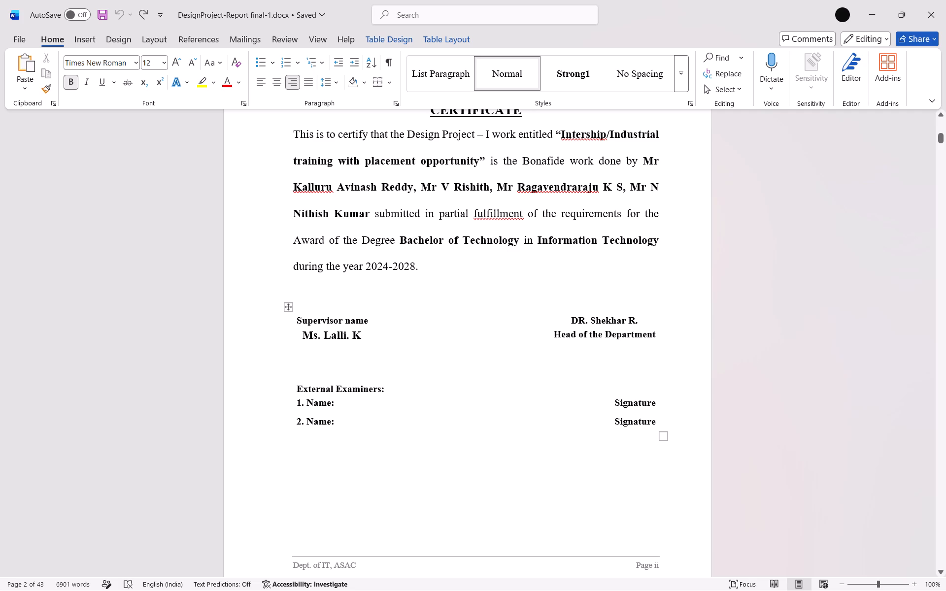
pyautogui.scroll(1, 546, 309)
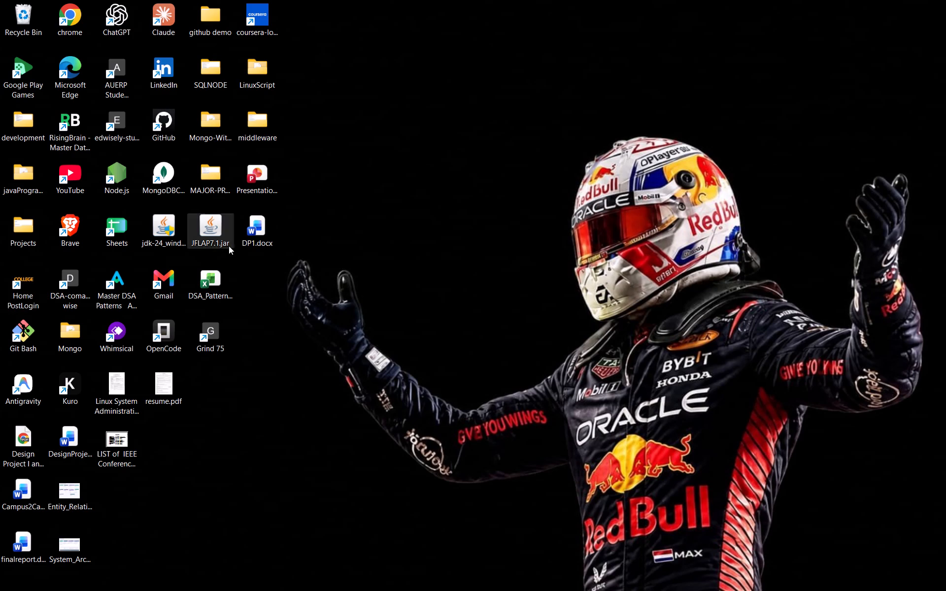
# Open the Design Project report format PDF from the desktop in Chrome, check its Certificate template layout, and return to the report in Word.
pyautogui.doubleClick(26, 435)
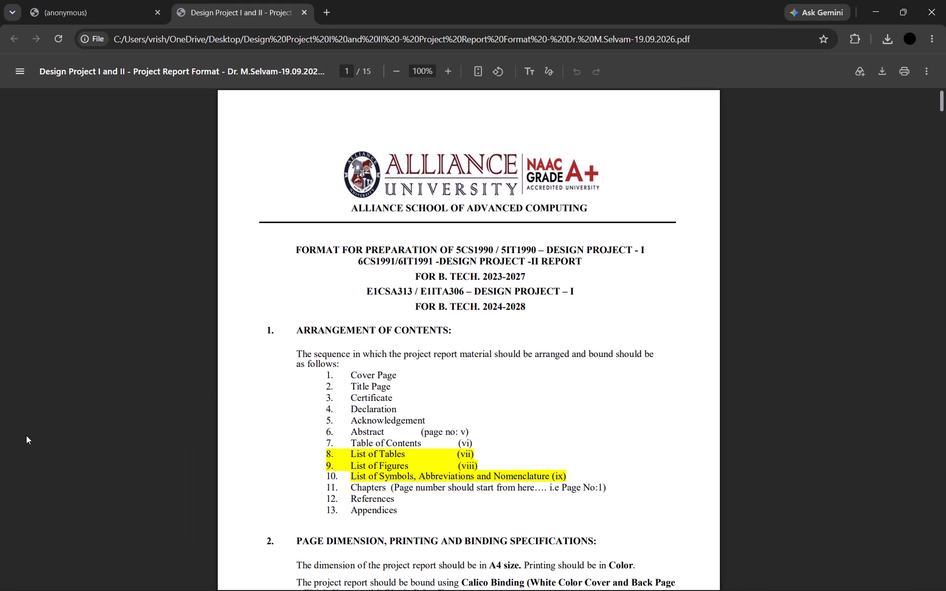
pyautogui.scroll(-17, 414, 345)
pyautogui.scroll(-12, 438, 301)
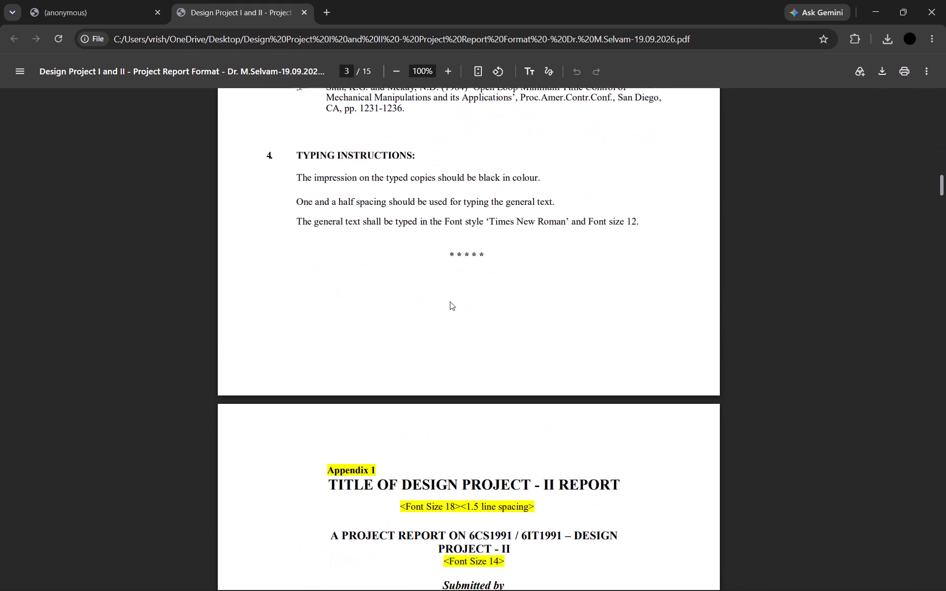
pyautogui.scroll(-14, 450, 301)
pyautogui.scroll(-7, 463, 263)
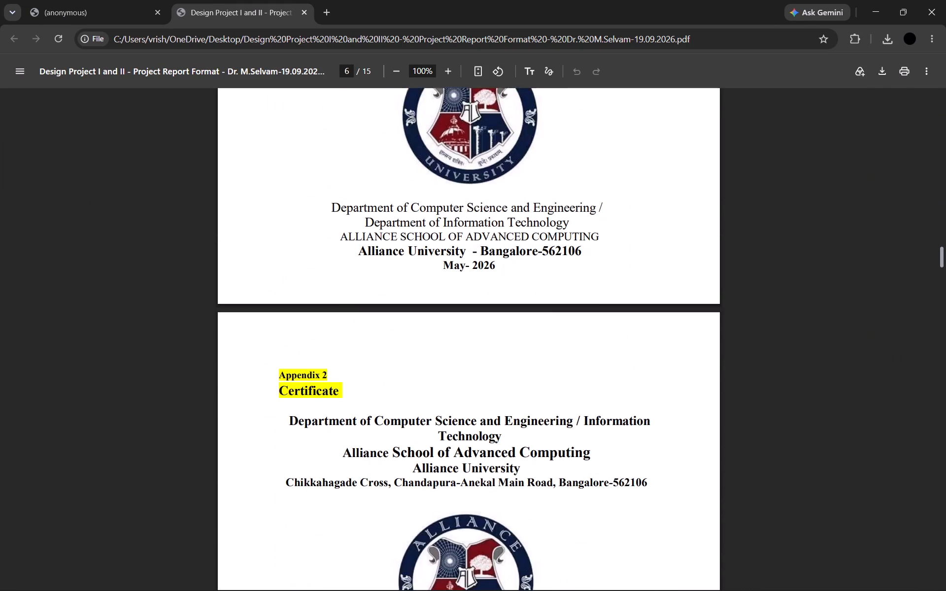
pyautogui.scroll(-9, 488, 262)
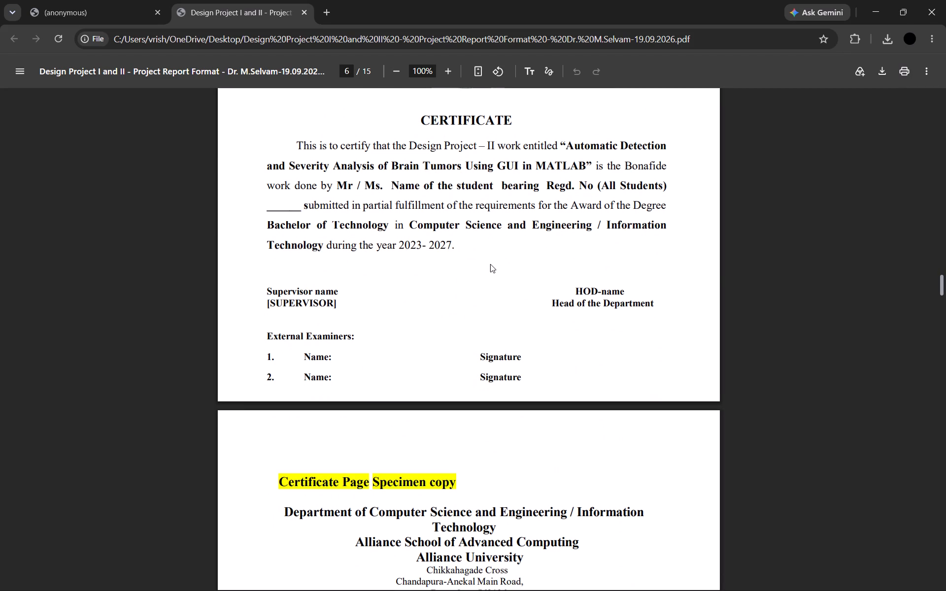
pyautogui.scroll(1, 491, 263)
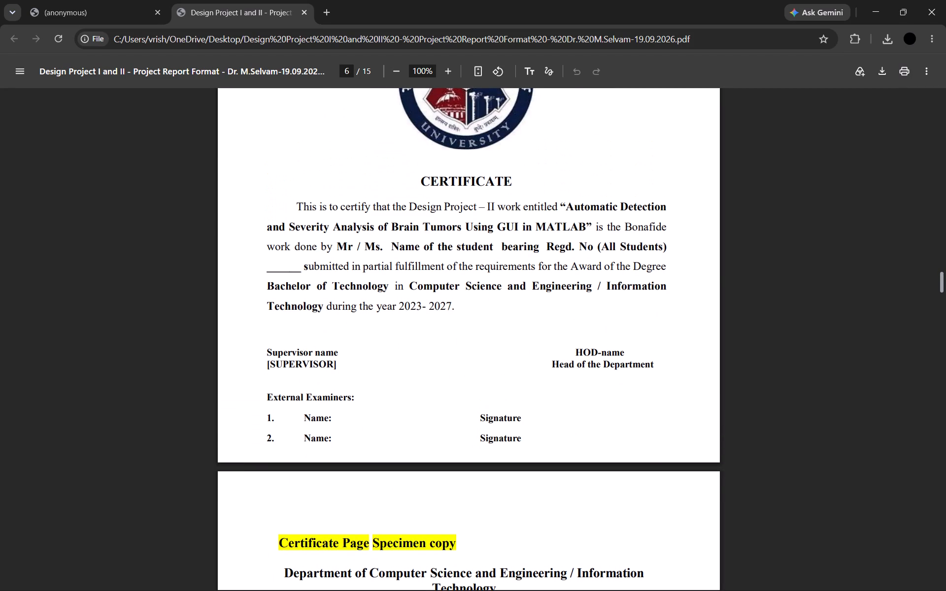
pyautogui.click(305, 12)
pyautogui.hotkey('alt', 'Tab')
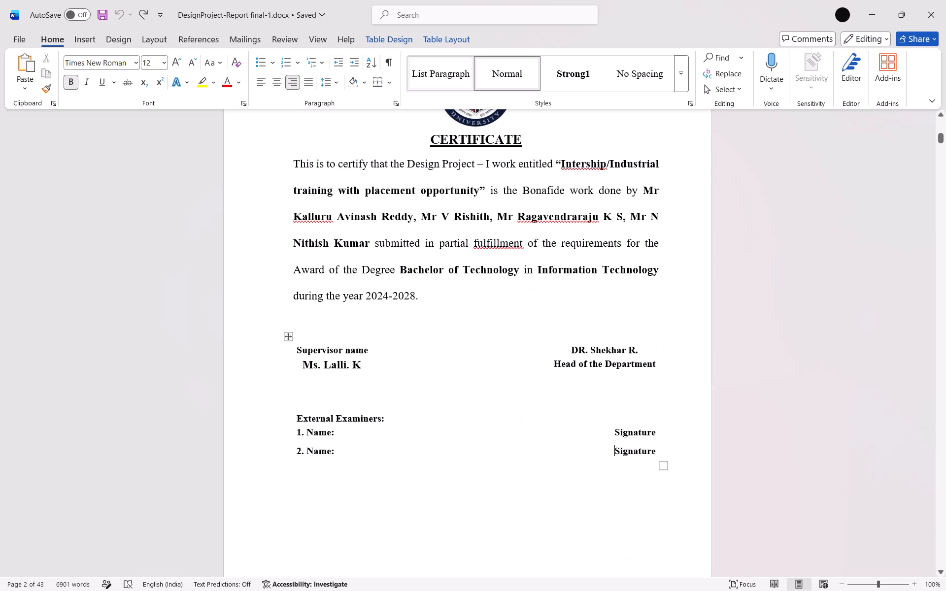
# Examine the report's front matter from the Certificate page through the Declaration, Acknowledgement, Abstract, table of contents and List of Tables to the List of Figures.
pyautogui.scroll(-2, 487, 148)
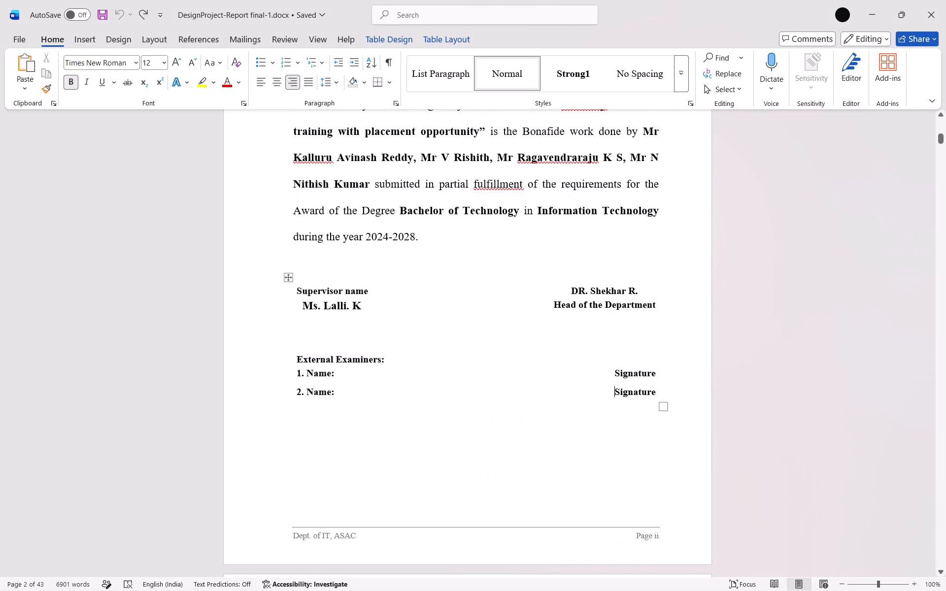
pyautogui.scroll(-2, 509, 99)
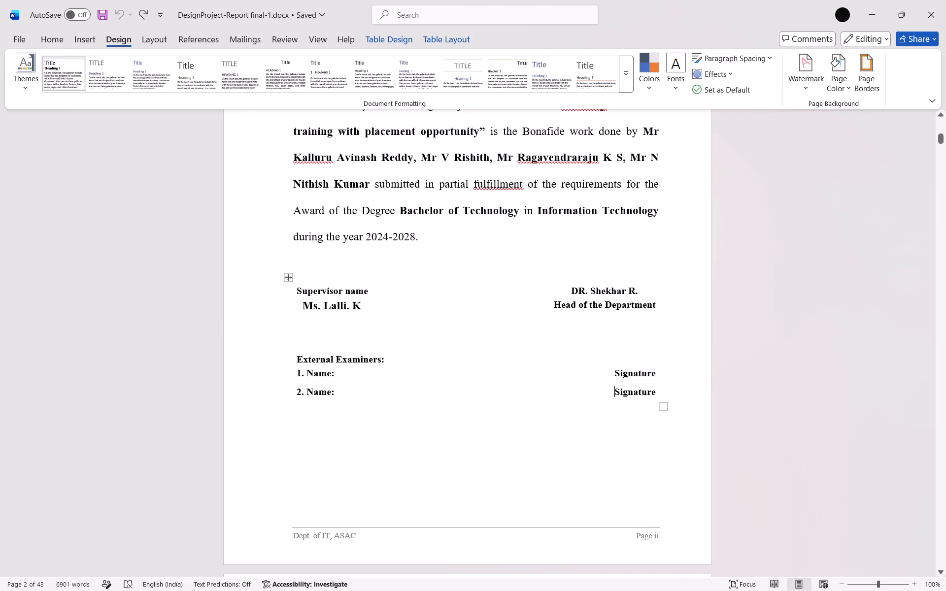
pyautogui.click(480, 254)
pyautogui.click(56, 33)
pyautogui.scroll(-8, 337, 278)
pyautogui.scroll(-6, 433, 238)
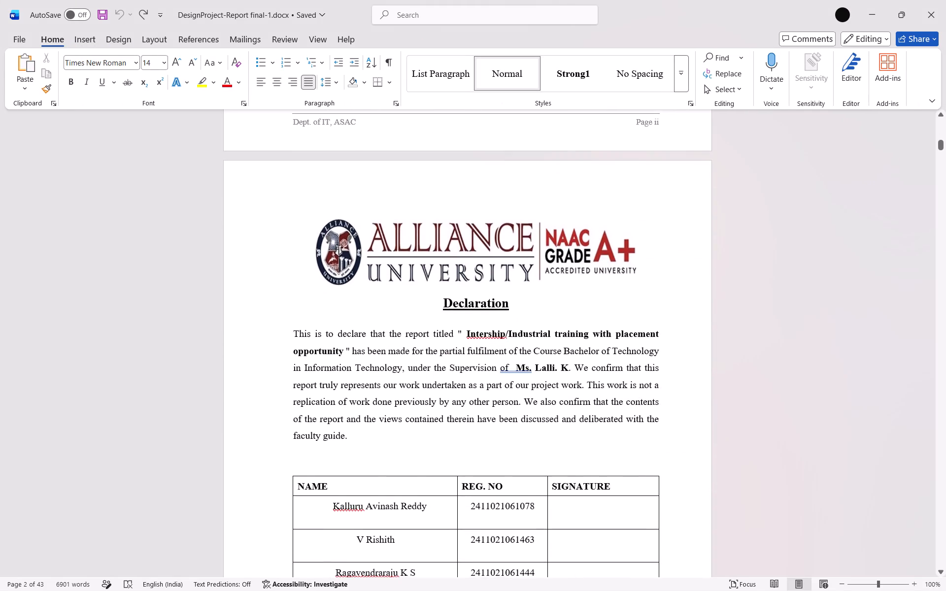
pyautogui.scroll(-15, 465, 239)
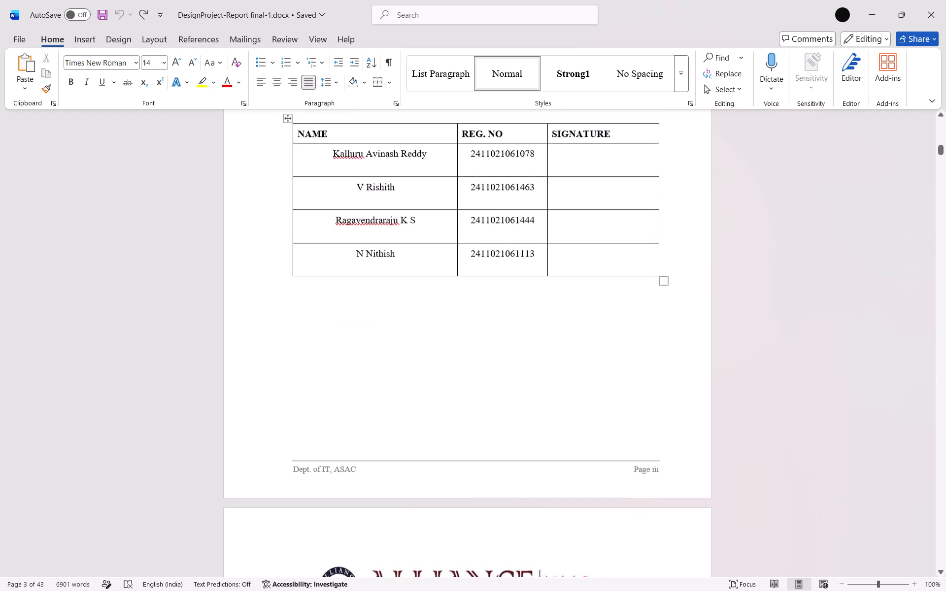
pyautogui.scroll(-17, 460, 237)
pyautogui.scroll(-5, 464, 250)
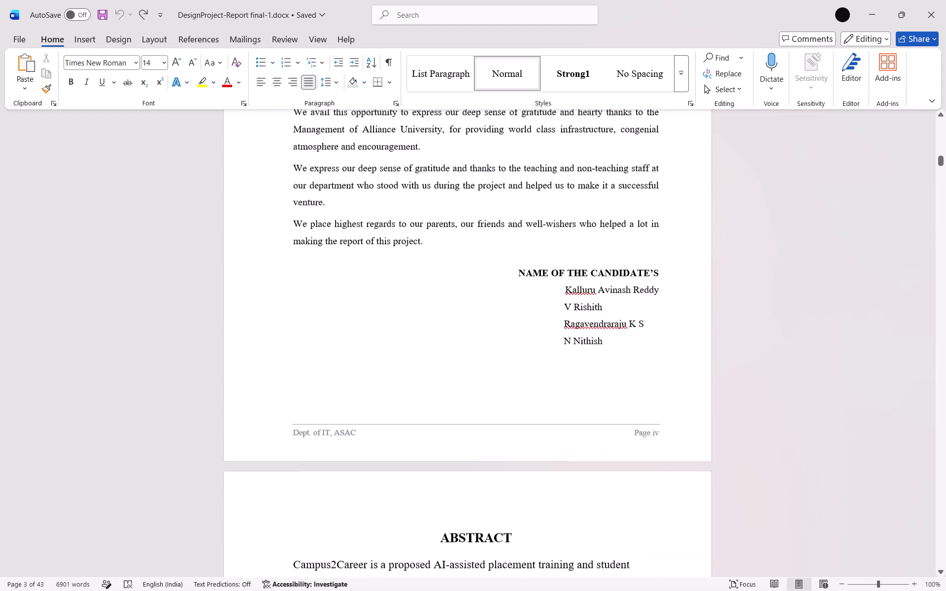
pyautogui.scroll(-5, 464, 248)
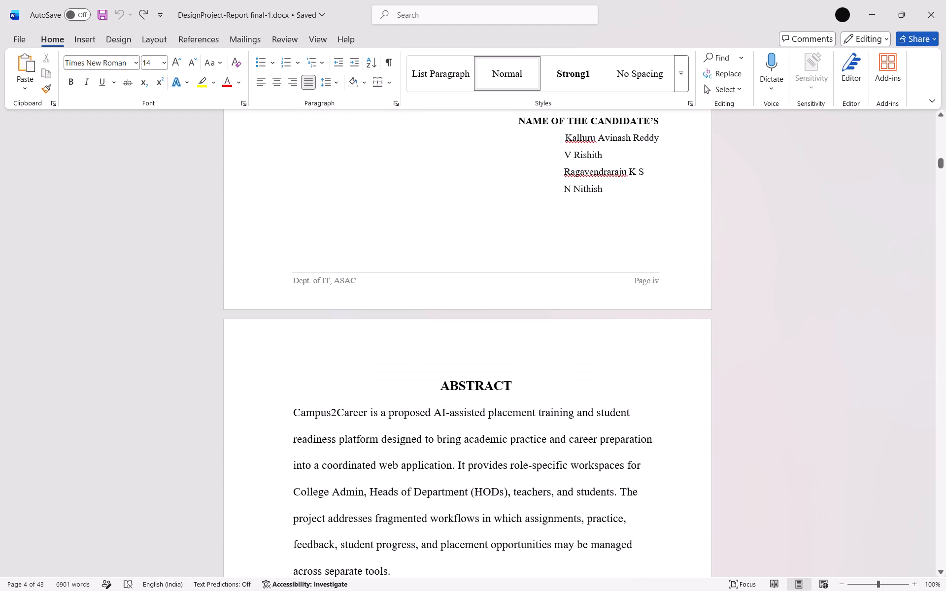
pyautogui.scroll(-13, 482, 244)
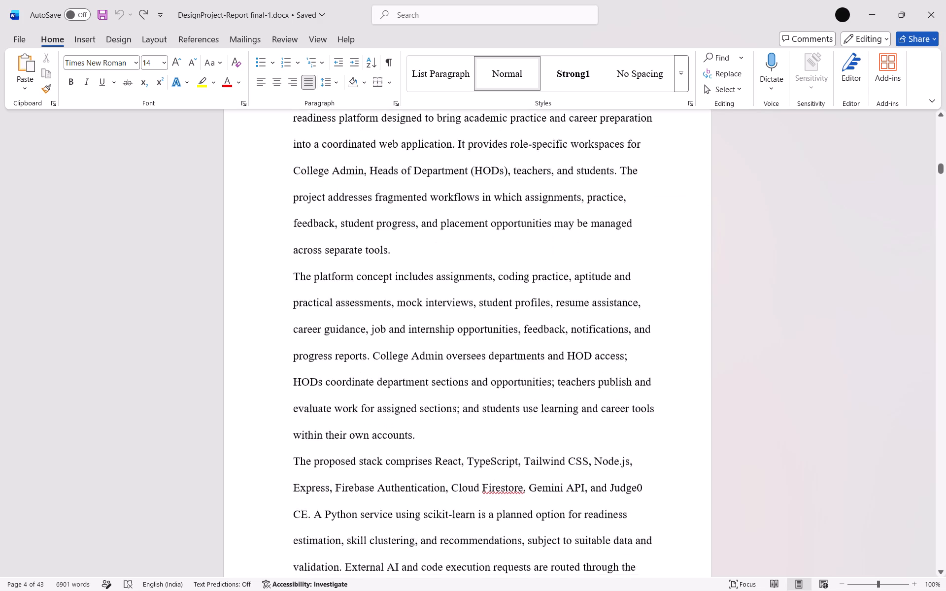
pyautogui.scroll(-12, 470, 243)
pyautogui.scroll(-17, 463, 242)
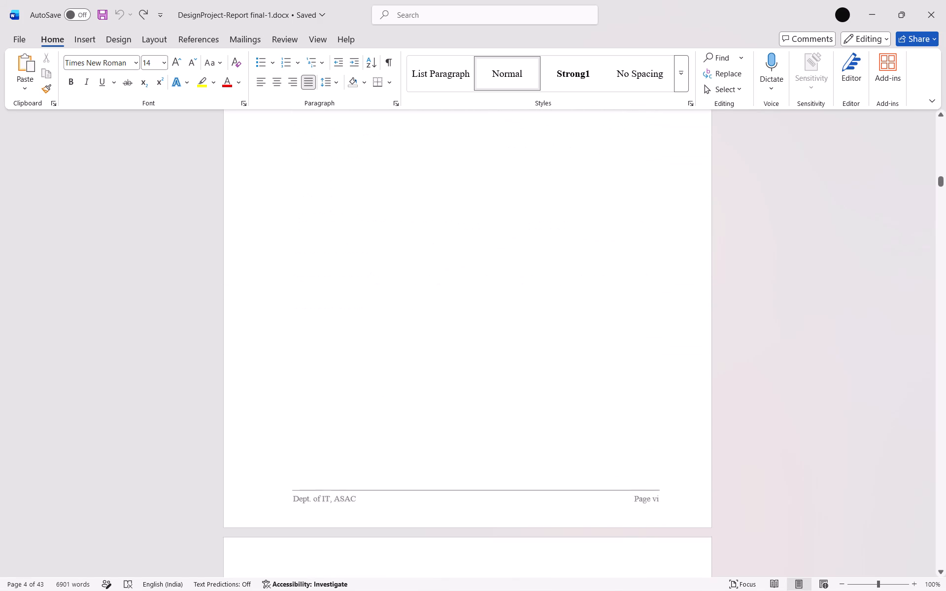
pyautogui.scroll(-17, 459, 240)
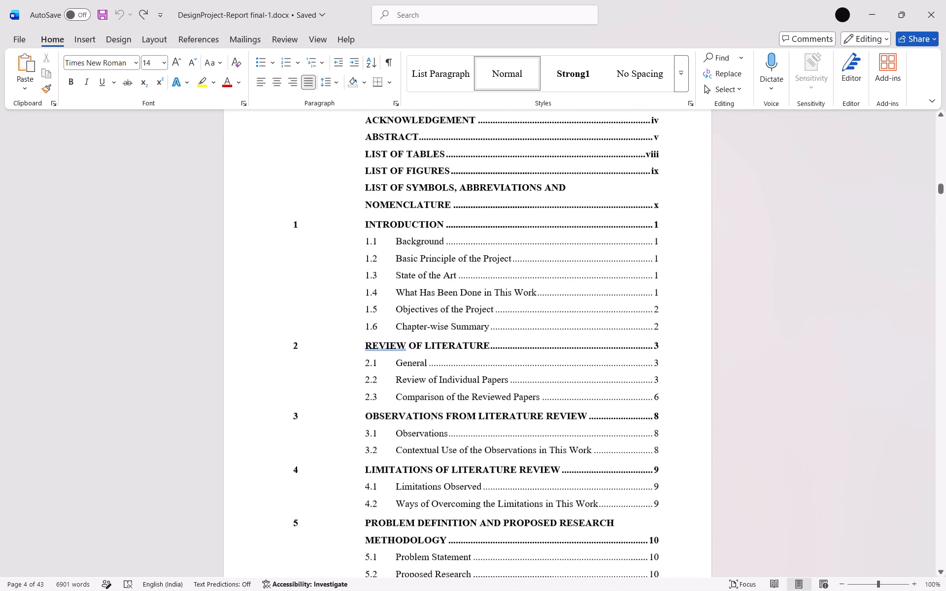
pyautogui.scroll(-15, 472, 213)
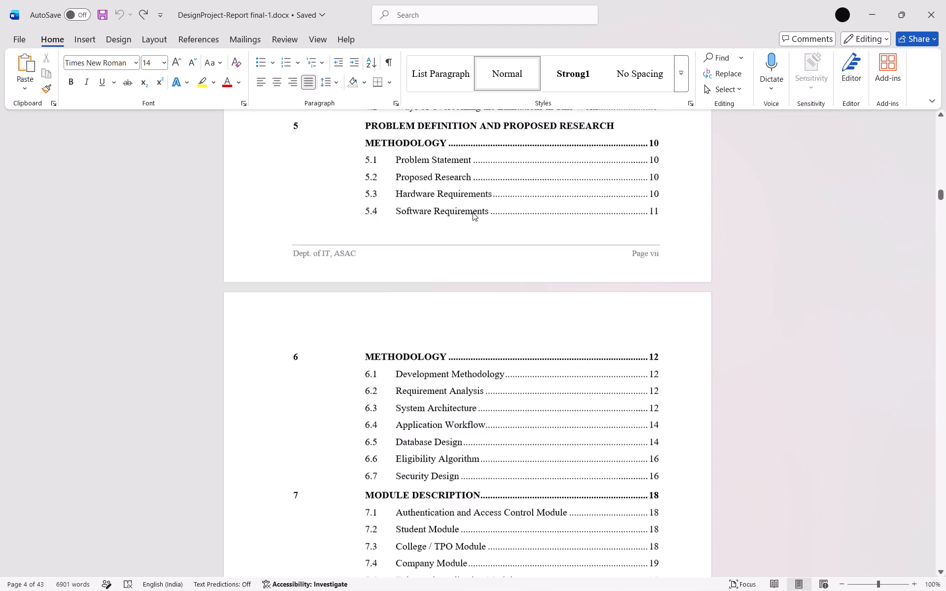
pyautogui.scroll(-19, 473, 213)
pyautogui.scroll(-5, 478, 199)
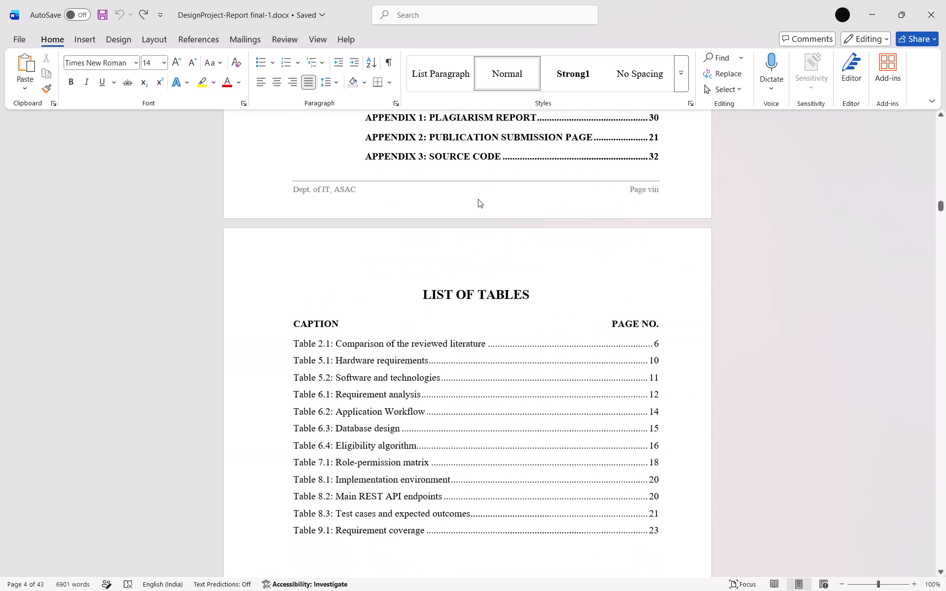
pyautogui.scroll(-15, 469, 202)
pyautogui.scroll(-7, 429, 212)
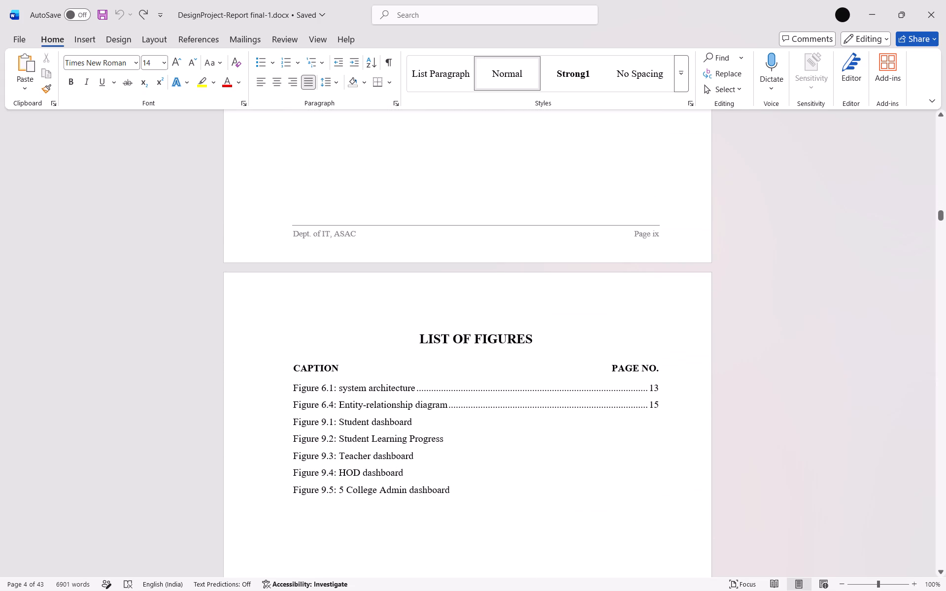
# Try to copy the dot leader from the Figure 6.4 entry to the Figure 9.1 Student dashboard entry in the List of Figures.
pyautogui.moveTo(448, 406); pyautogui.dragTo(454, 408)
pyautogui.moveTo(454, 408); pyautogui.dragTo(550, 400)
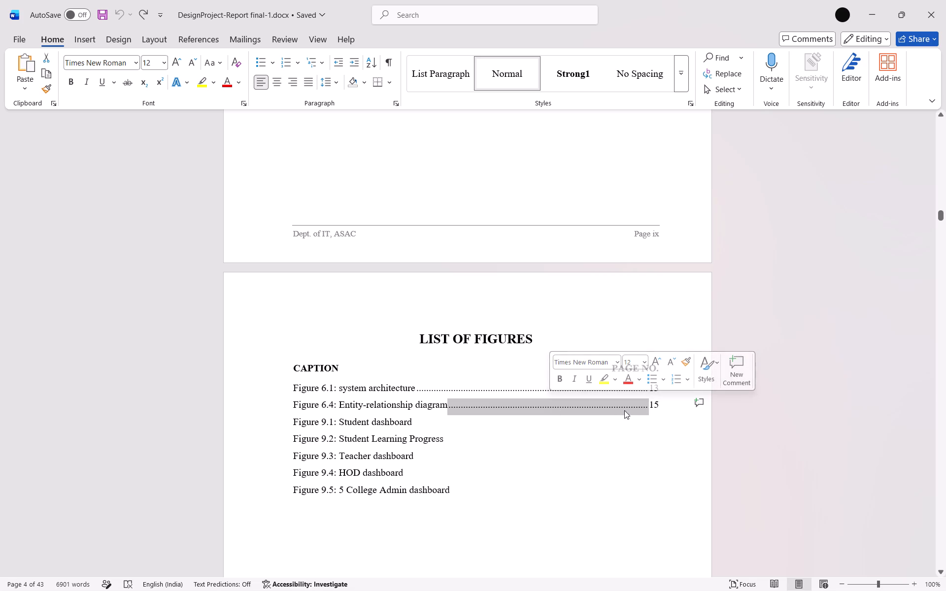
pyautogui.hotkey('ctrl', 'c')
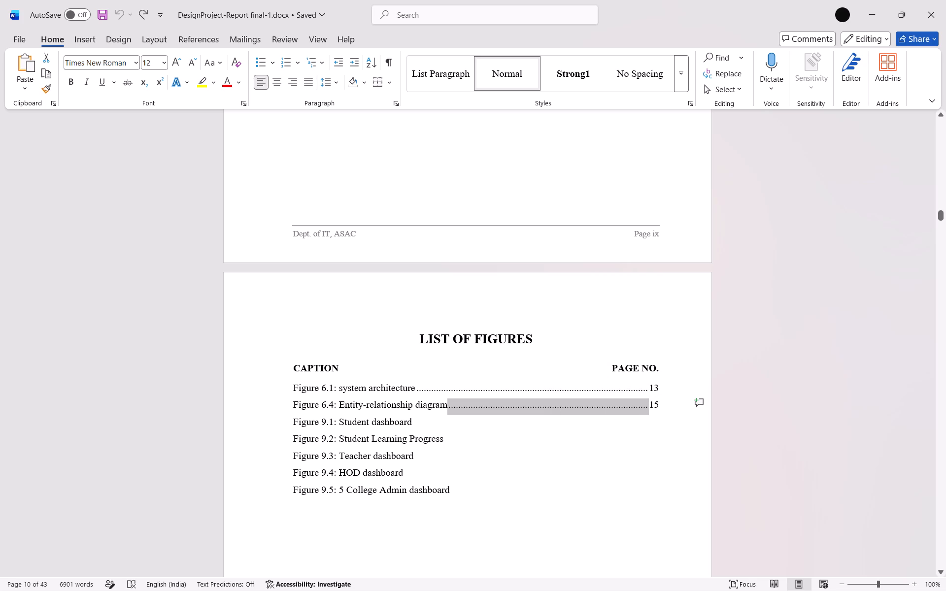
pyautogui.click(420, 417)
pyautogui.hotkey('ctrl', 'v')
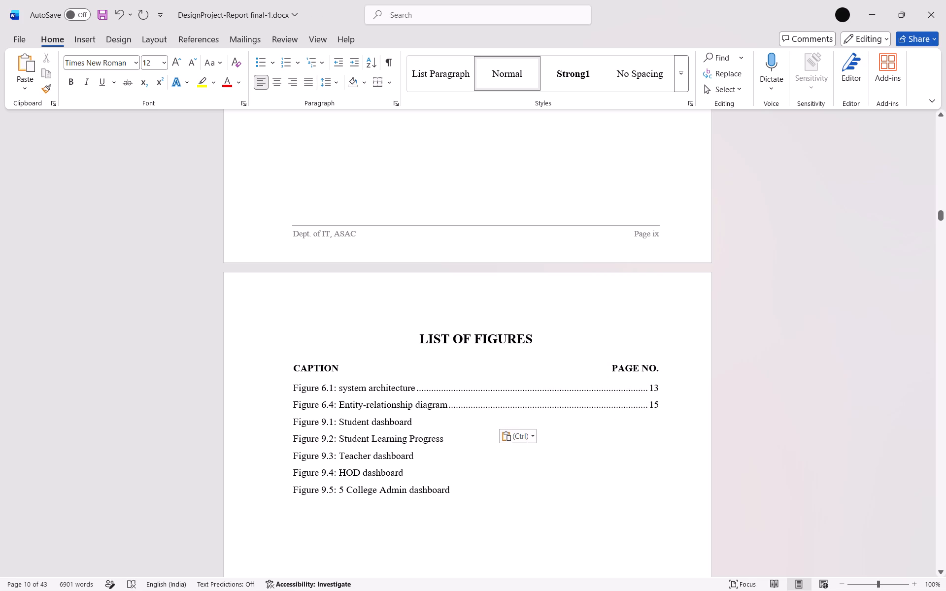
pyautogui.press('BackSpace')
# Remove the stray 5 and extra space before College Admin dashboard in the Figure 9.5 entry of the List of Figures.
pyautogui.click(344, 491)
pyautogui.press('BackSpace')
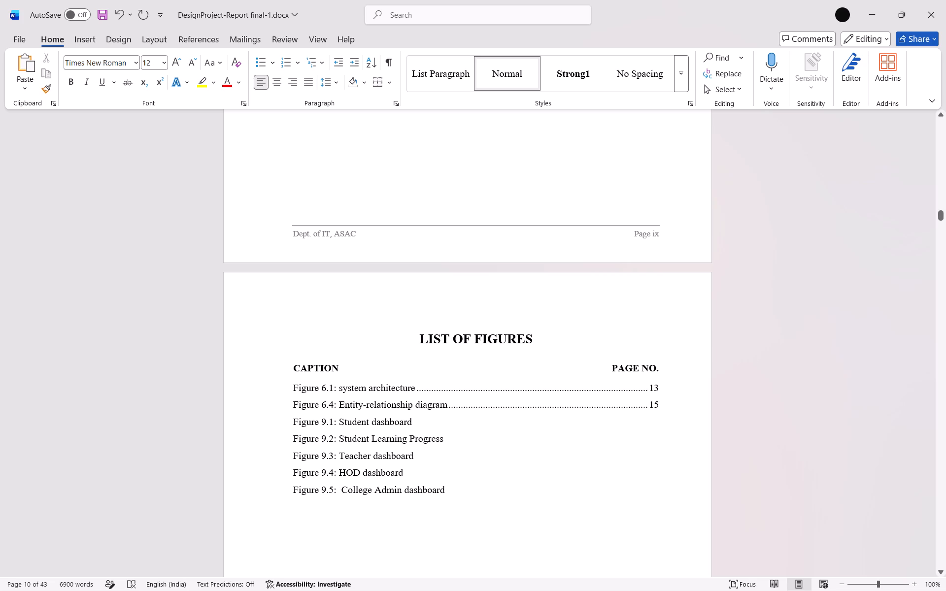
pyautogui.press('BackSpace')
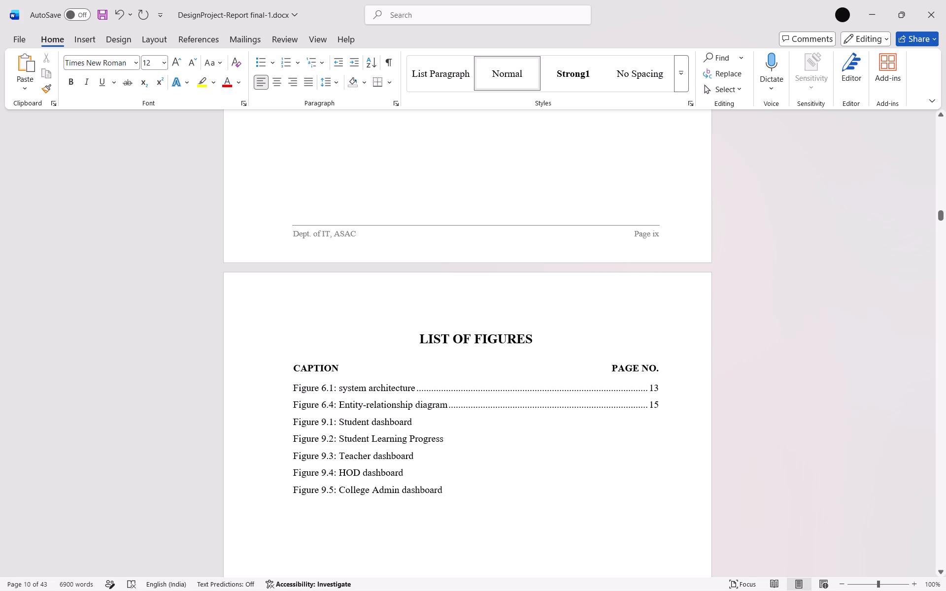
# Look through the report's body chapters as far as section 6.7, and return to the chapter 9 entries in the table of contents.
pyautogui.scroll(-13, 426, 414)
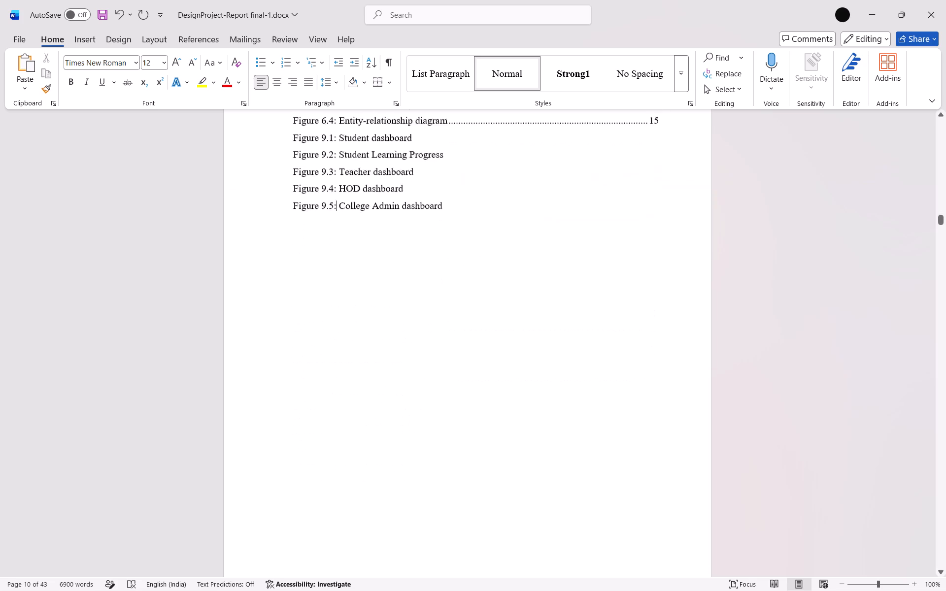
pyautogui.scroll(-6, 458, 407)
pyautogui.moveTo(938, 226); pyautogui.dragTo(945, 260)
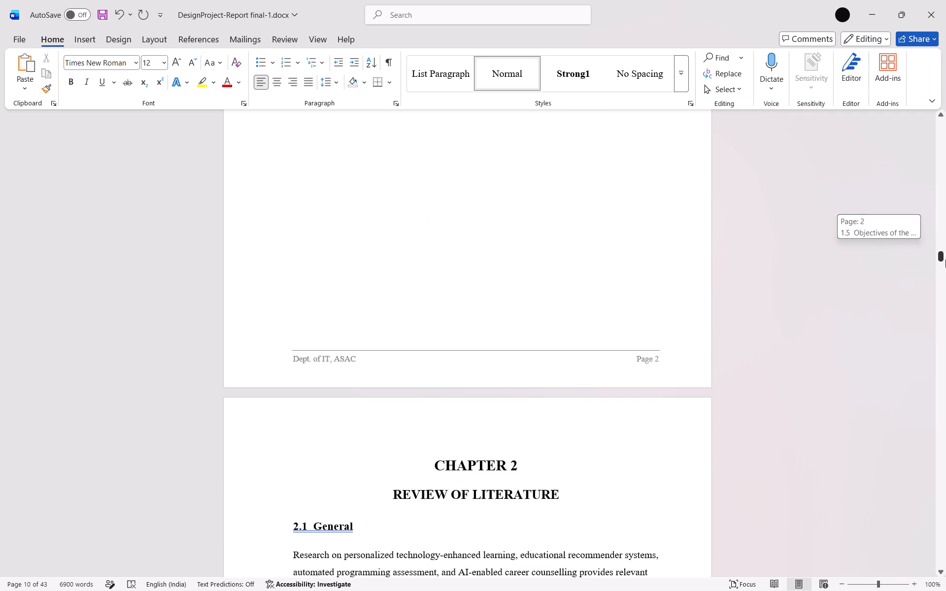
pyautogui.moveTo(945, 260); pyautogui.dragTo(940, 394)
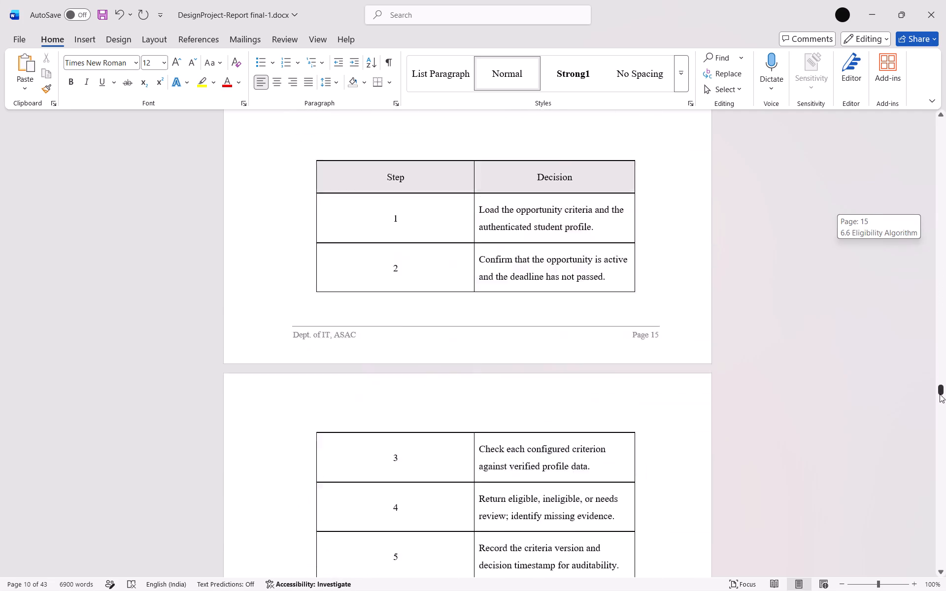
pyautogui.moveTo(940, 394); pyautogui.dragTo(938, 393)
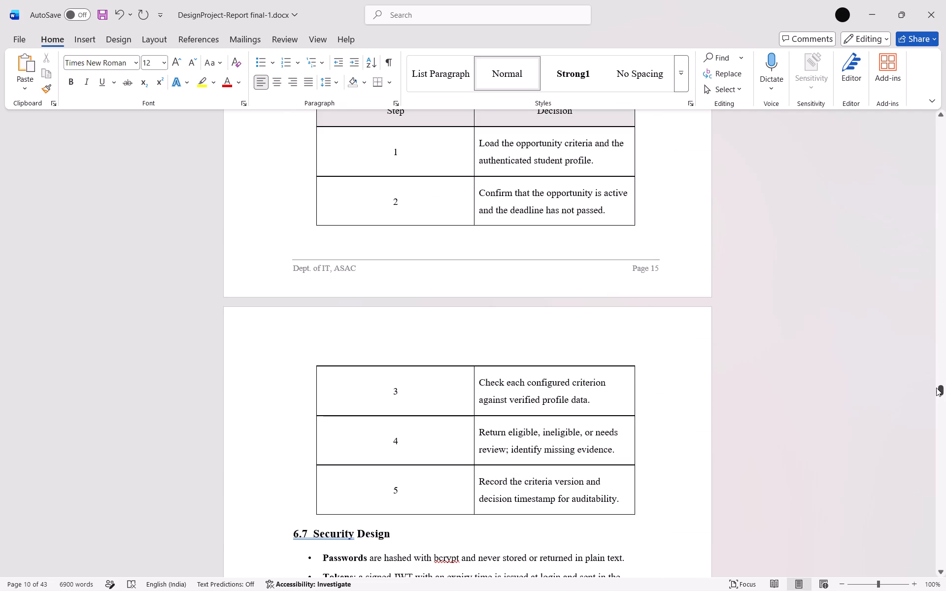
pyautogui.moveTo(937, 388); pyautogui.dragTo(945, 239)
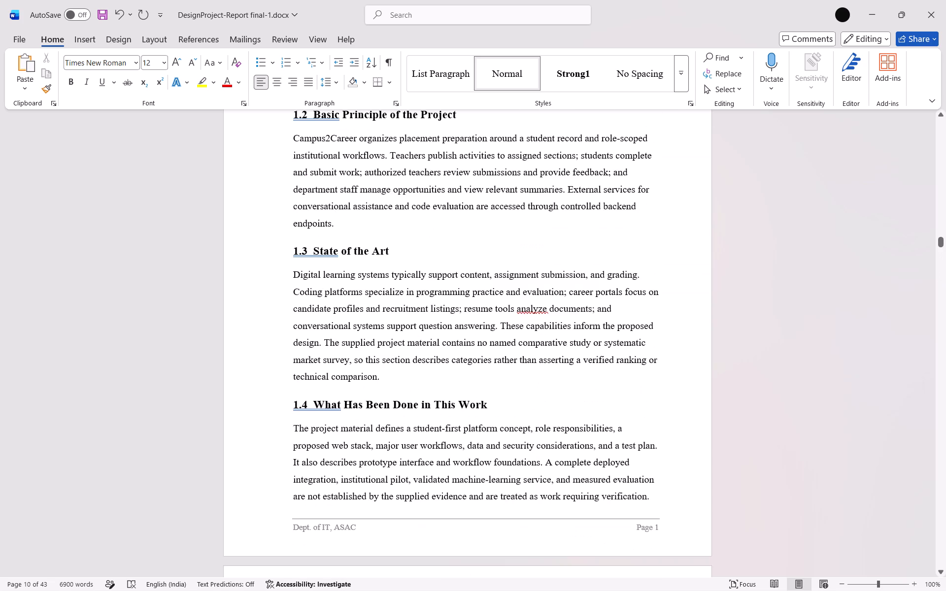
pyautogui.scroll(20, 568, 274)
pyautogui.scroll(10, 568, 274)
pyautogui.scroll(14, 513, 203)
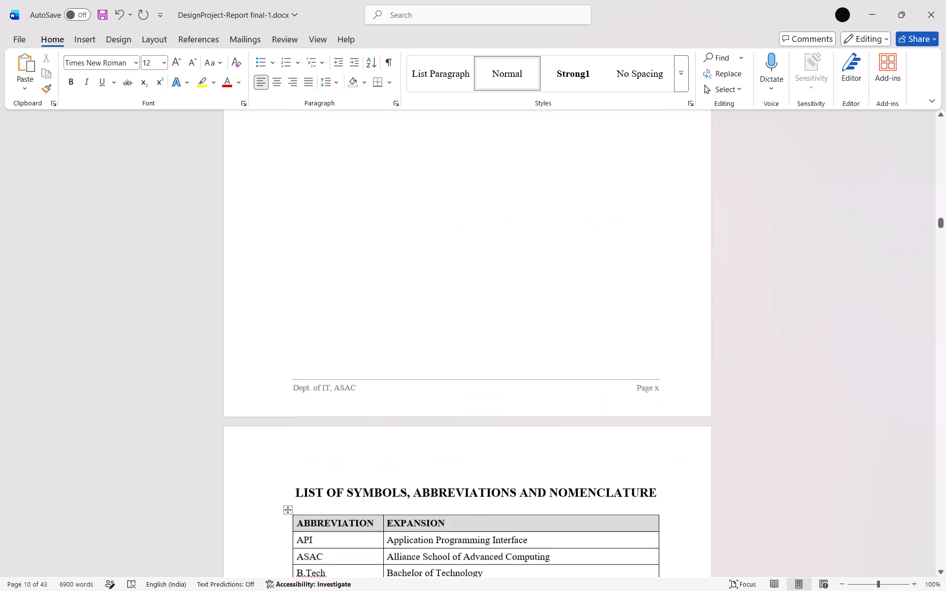
pyautogui.scroll(20, 501, 208)
pyautogui.scroll(17, 501, 208)
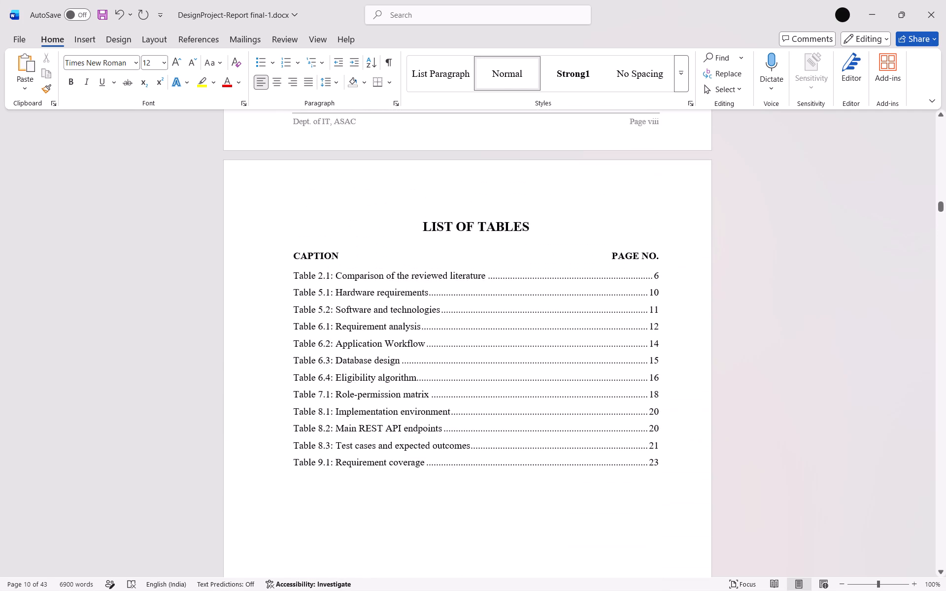
pyautogui.scroll(14, 471, 202)
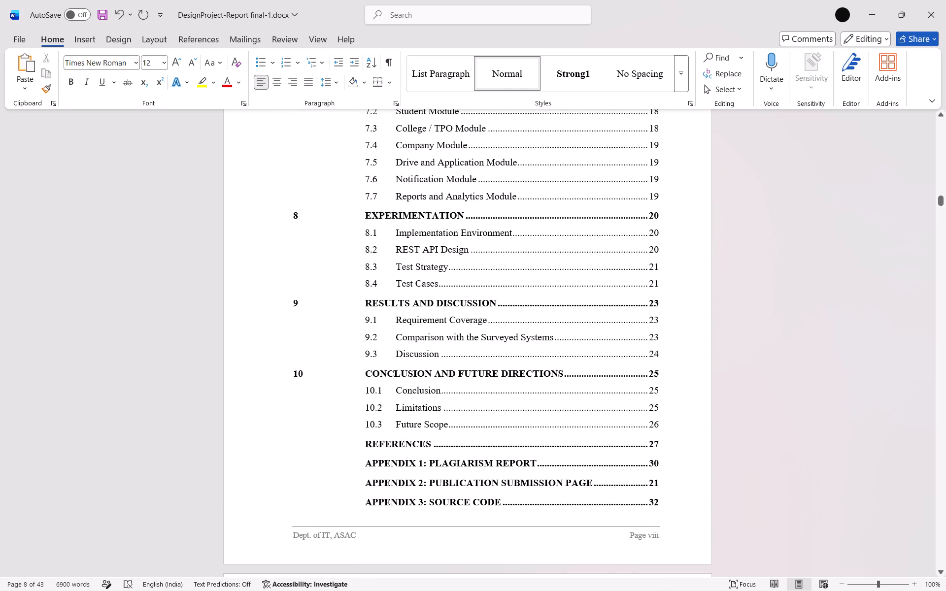
# Duplicate the 9.3 Discussion entry, with its dot leader and page number, on a new line directly below it in the table of contents.
pyautogui.moveTo(364, 353); pyautogui.dragTo(658, 360)
pyautogui.click(663, 354)
pyautogui.hotkey('ctrl', 'c')
pyautogui.moveTo(664, 357); pyautogui.dragTo(346, 355)
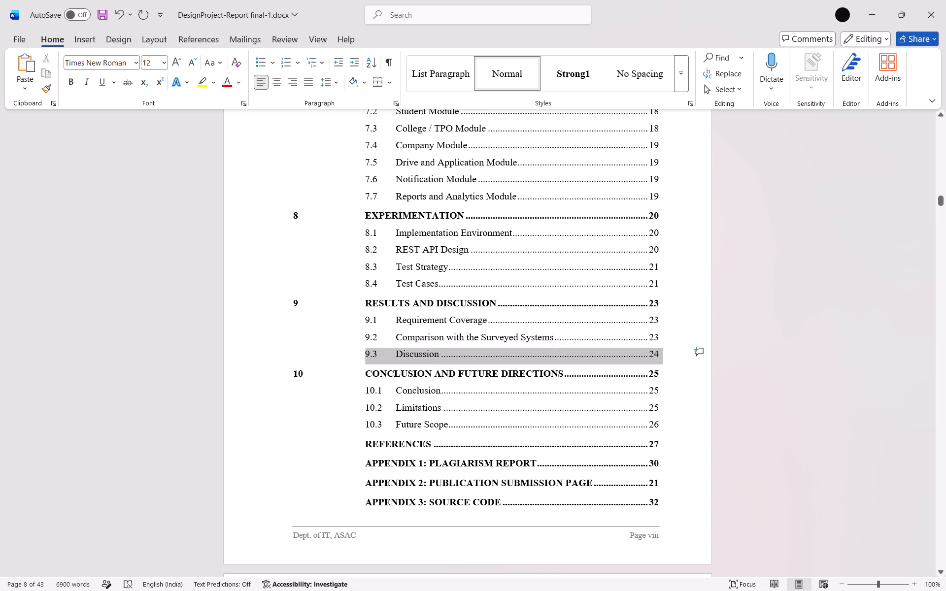
pyautogui.hotkey('ctrl', 'c')
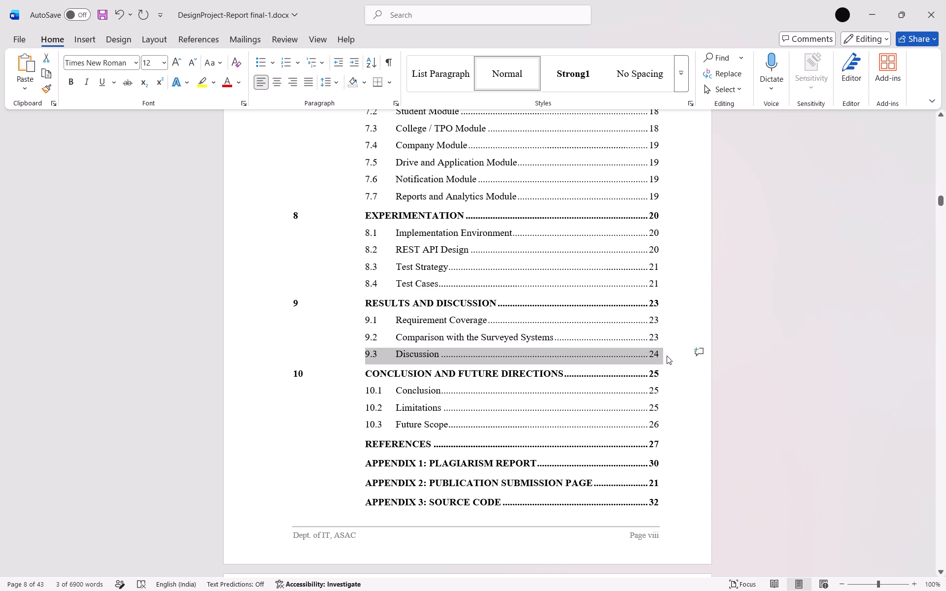
pyautogui.click(667, 355)
pyautogui.press('Return')
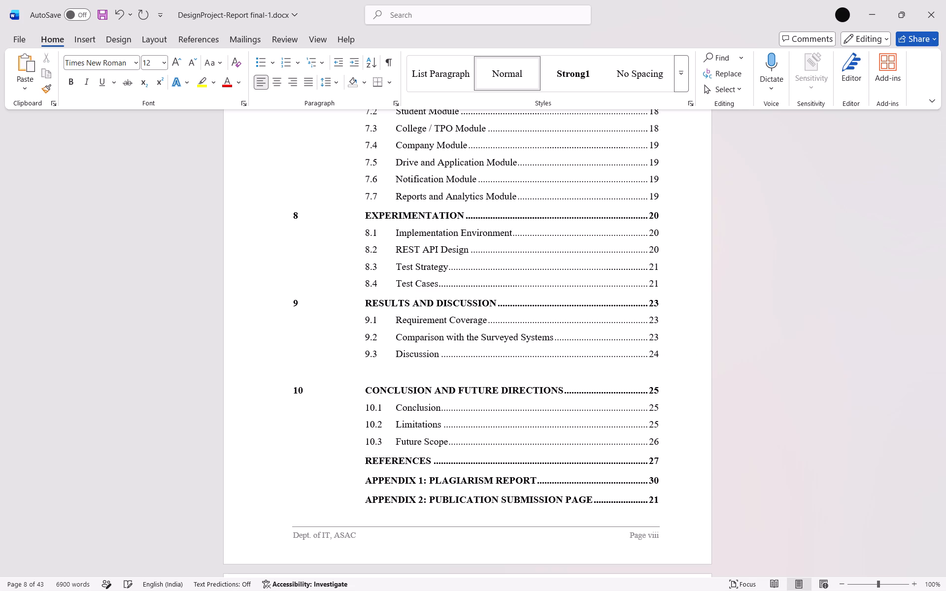
pyautogui.press('Tab')
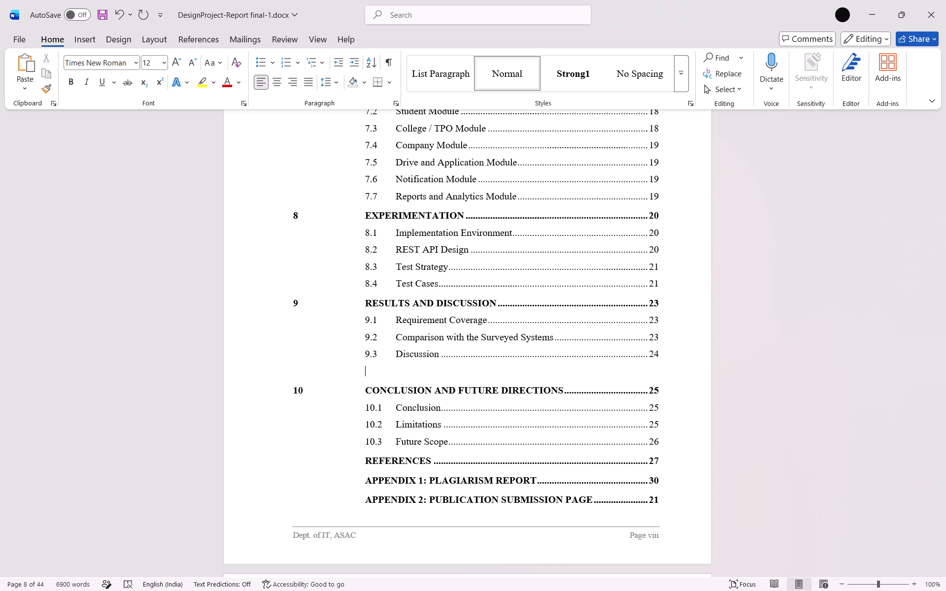
pyautogui.hotkey('ctrl', 'v')
pyautogui.press('BackSpace')
pyautogui.press('BackSpace')
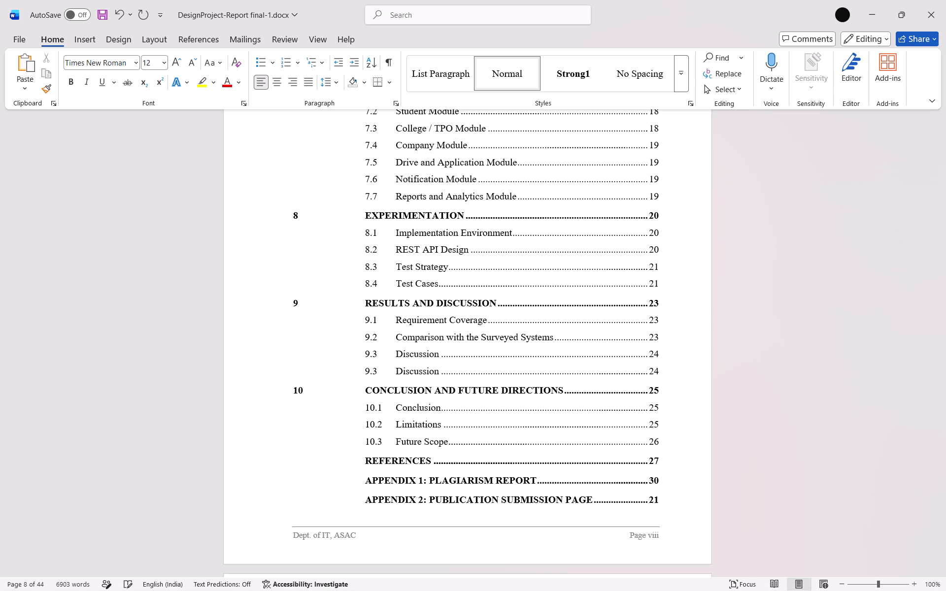
# Renumber the duplicated Discussion entry in the table of contents as 9.4.
pyautogui.click(377, 371)
pyautogui.press('BackSpace')
pyautogui.press('4')
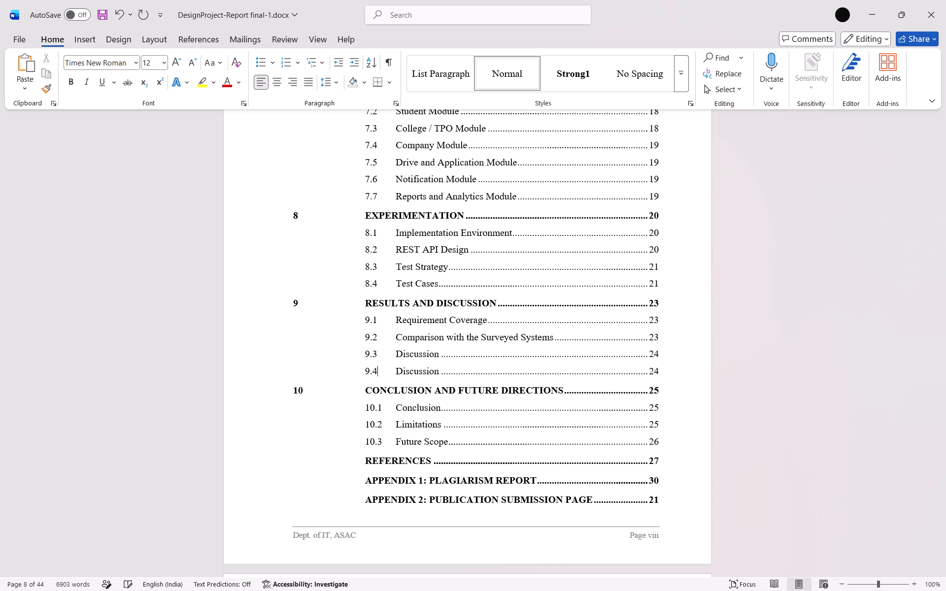
# Change the page number of the 9.3 Discussion entry in the table of contents to 23.
pyautogui.click(660, 356)
pyautogui.press('BackSpace')
pyautogui.press('3')
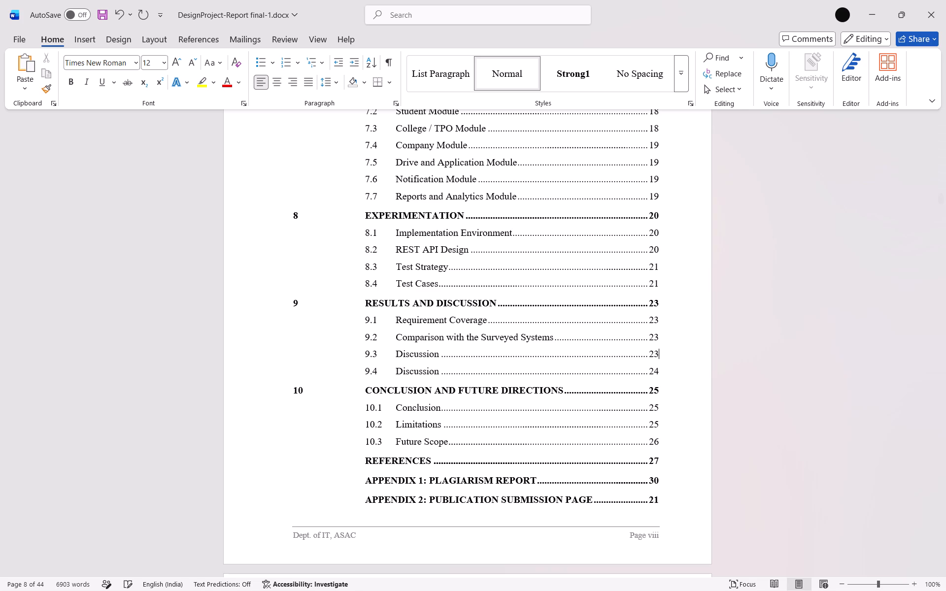
# Retitle the 9.4 entry in the table of contents as Results and set its page number to 23.
pyautogui.doubleClick(418, 370)
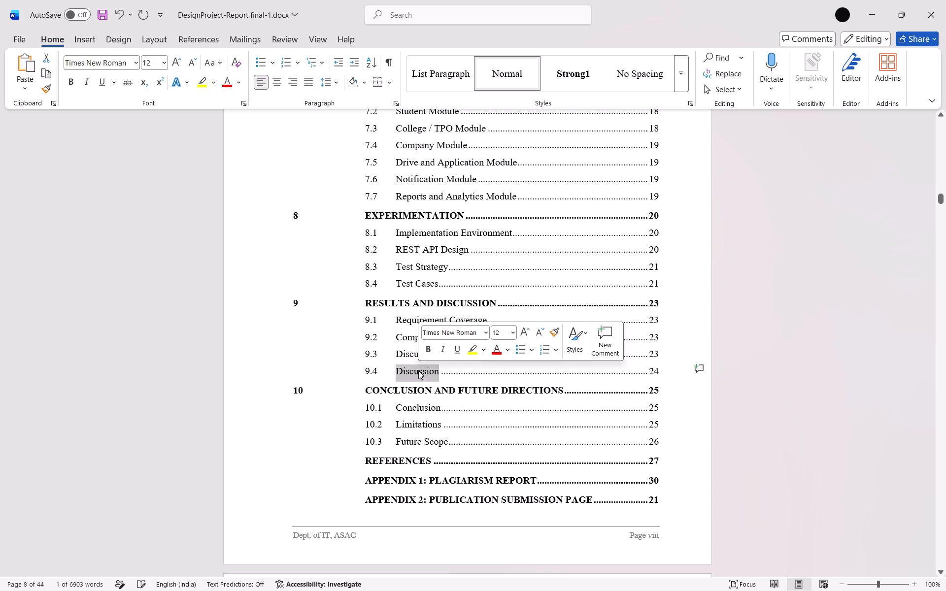
pyautogui.write('Res')
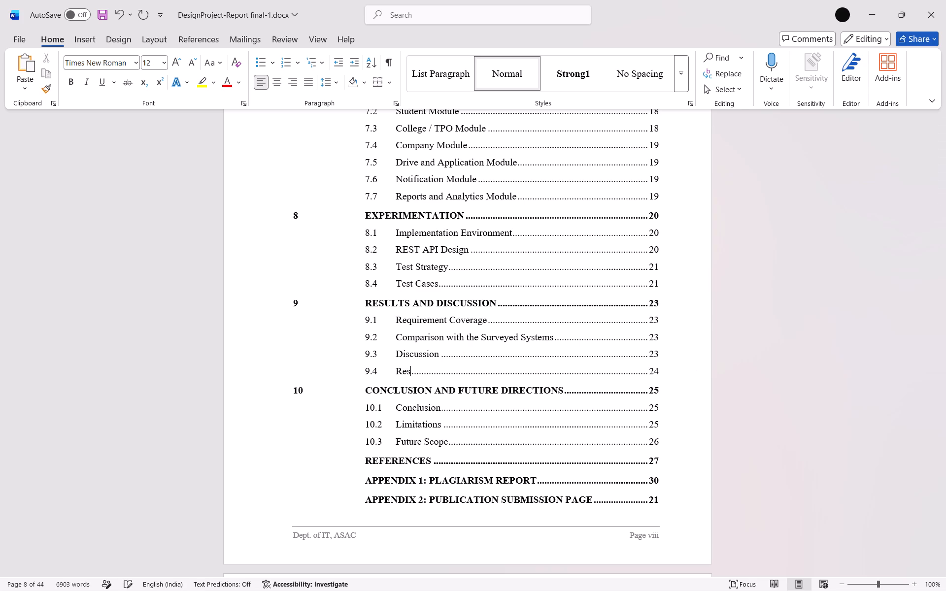
pyautogui.write('ults')
pyautogui.click(660, 372)
pyautogui.press('BackSpace')
pyautogui.press('3')
# Look through the chapter 9 body pages, from section 9.1 to the start of chapter 10, to check which page each section falls on.
pyautogui.scroll(1, 661, 371)
pyautogui.scroll(-2, 676, 370)
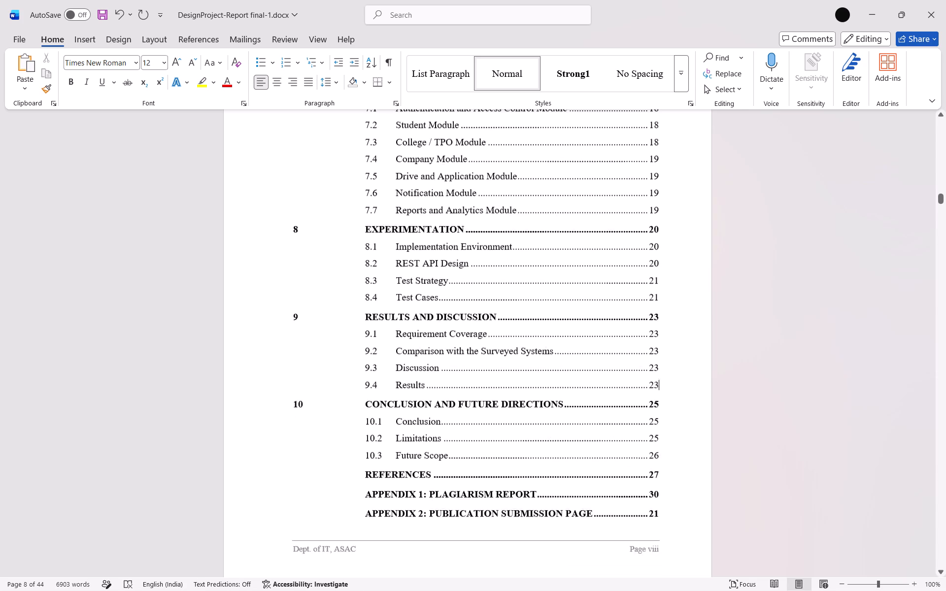
pyautogui.scroll(-2, 722, 347)
pyautogui.moveTo(943, 195); pyautogui.dragTo(945, 224)
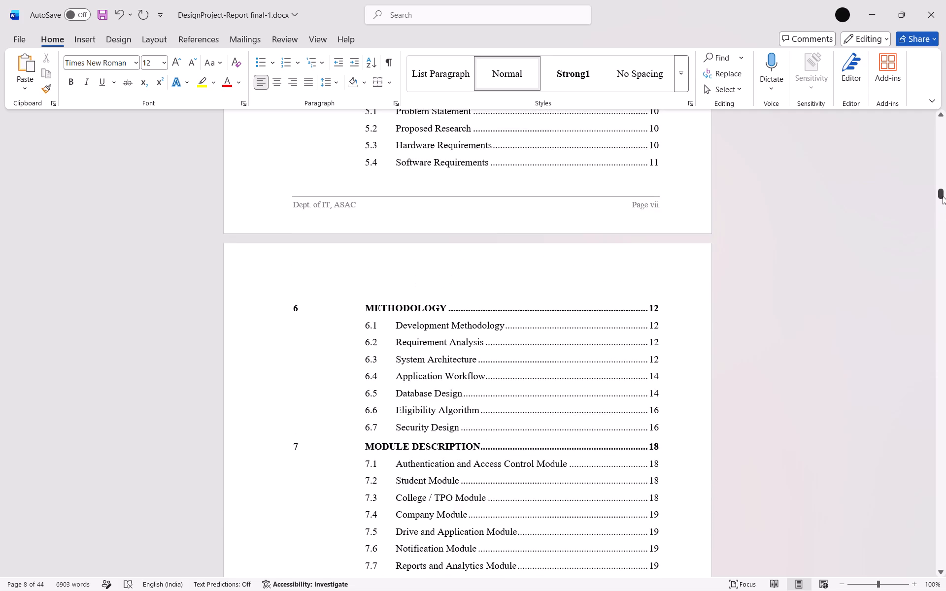
pyautogui.moveTo(943, 195); pyautogui.dragTo(936, 478)
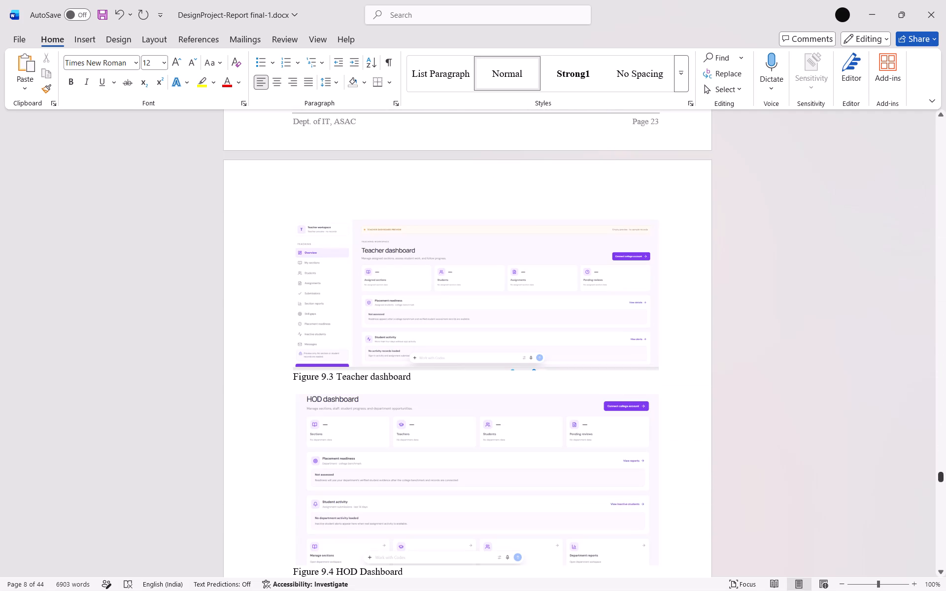
pyautogui.scroll(16, 542, 259)
pyautogui.scroll(10, 536, 251)
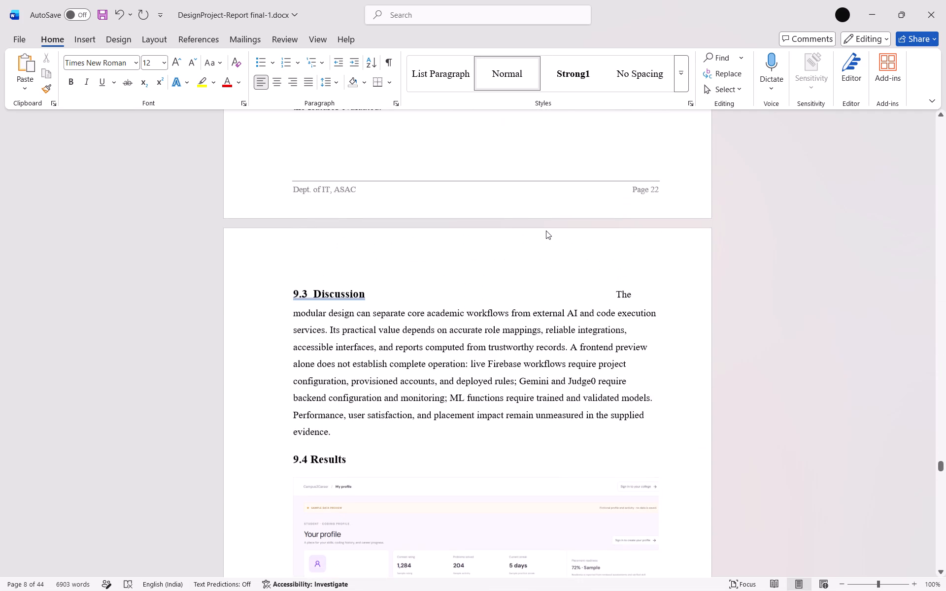
pyautogui.scroll(14, 551, 230)
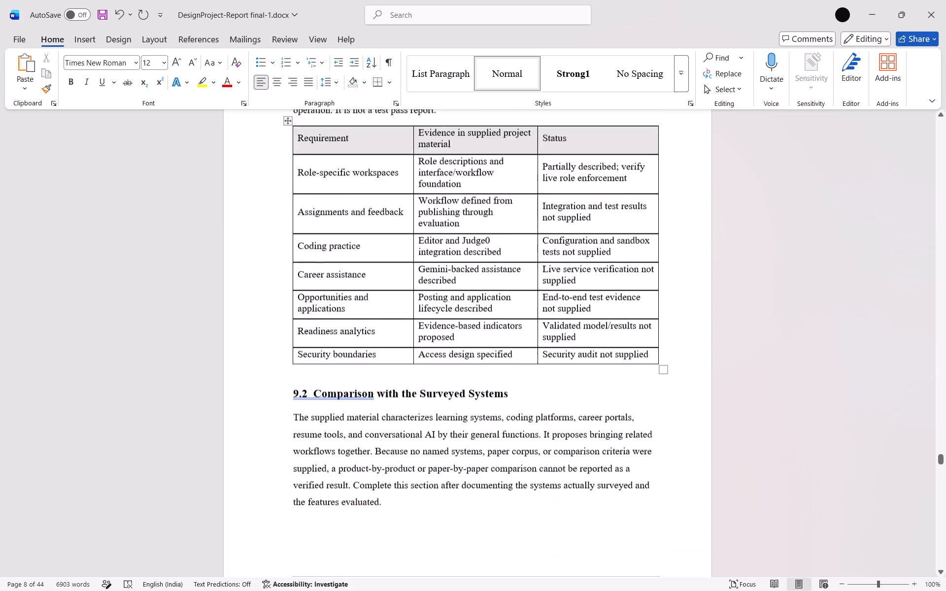
pyautogui.scroll(7, 554, 230)
pyautogui.scroll(-17, 554, 230)
pyautogui.scroll(-8, 541, 214)
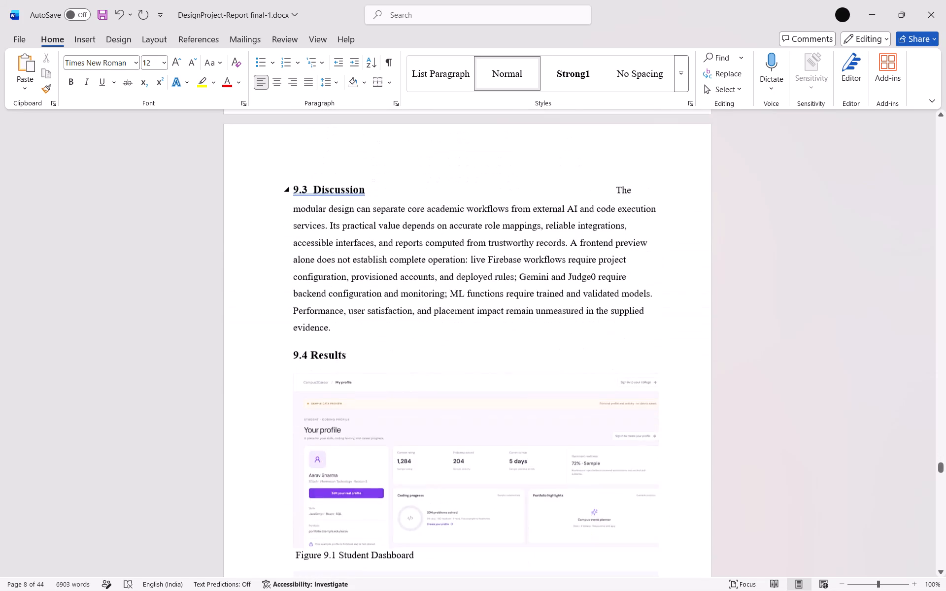
pyautogui.scroll(-14, 546, 214)
pyautogui.scroll(-14, 558, 217)
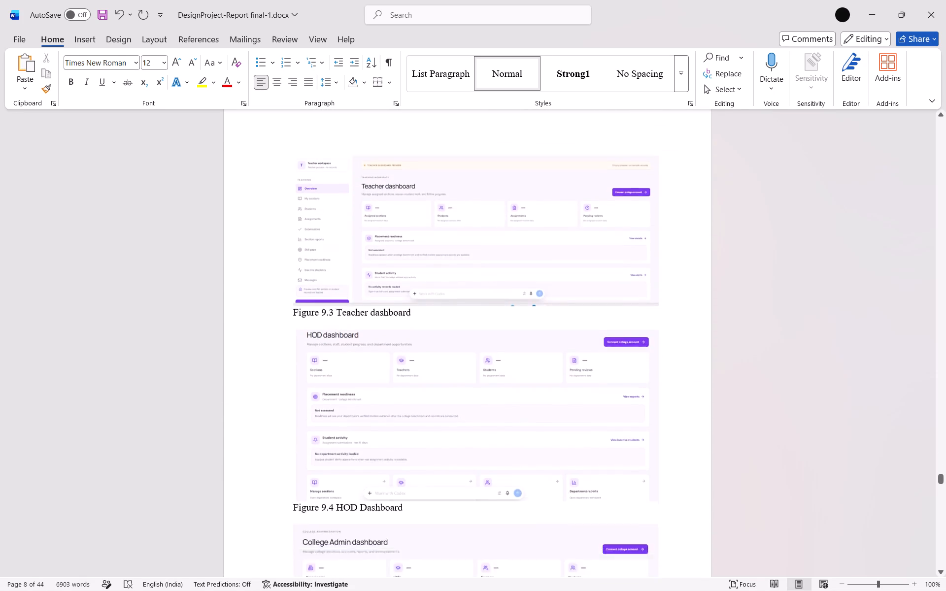
pyautogui.scroll(-11, 562, 213)
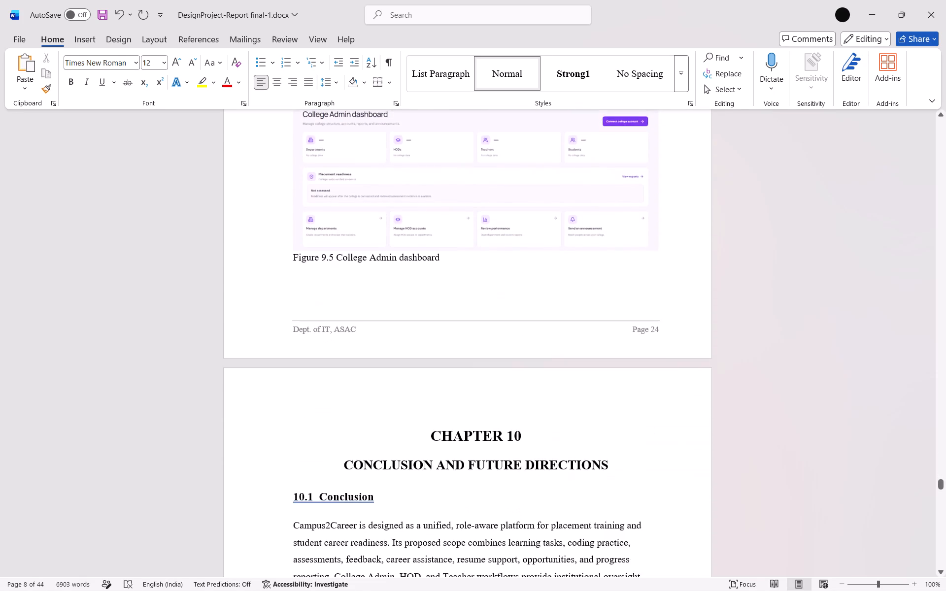
pyautogui.scroll(20, 572, 210)
pyautogui.scroll(8, 572, 210)
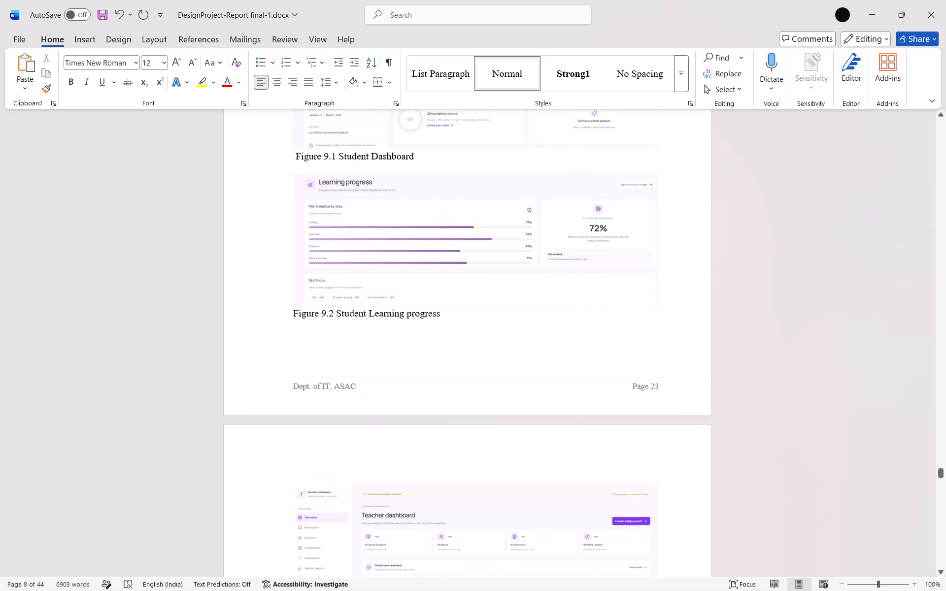
pyautogui.scroll(14, 580, 204)
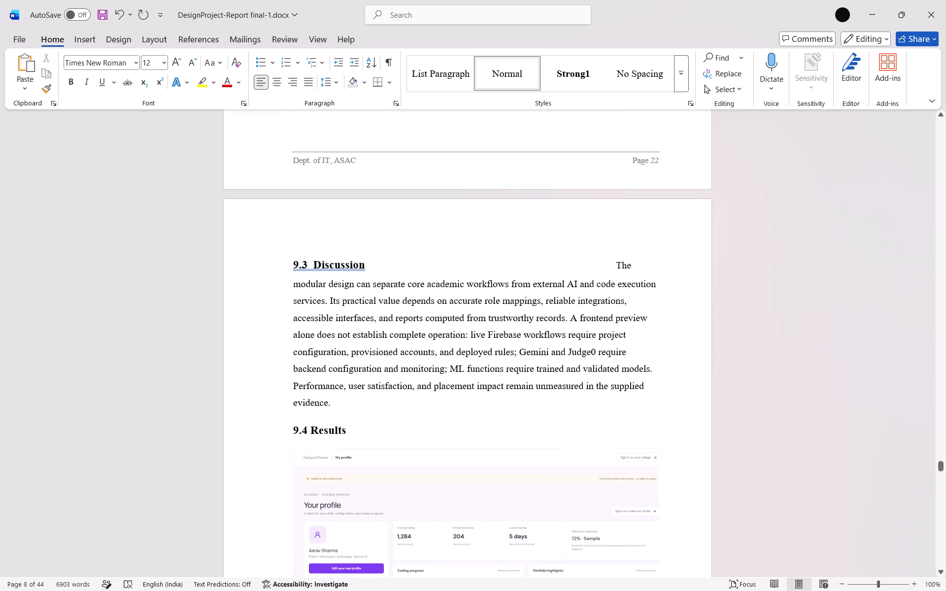
# Set the page numbers of the chapter 9 title, 9.1 Requirement Coverage and 9.2 Comparison entries in the table of contents to 22.
pyautogui.moveTo(944, 467); pyautogui.dragTo(945, 238)
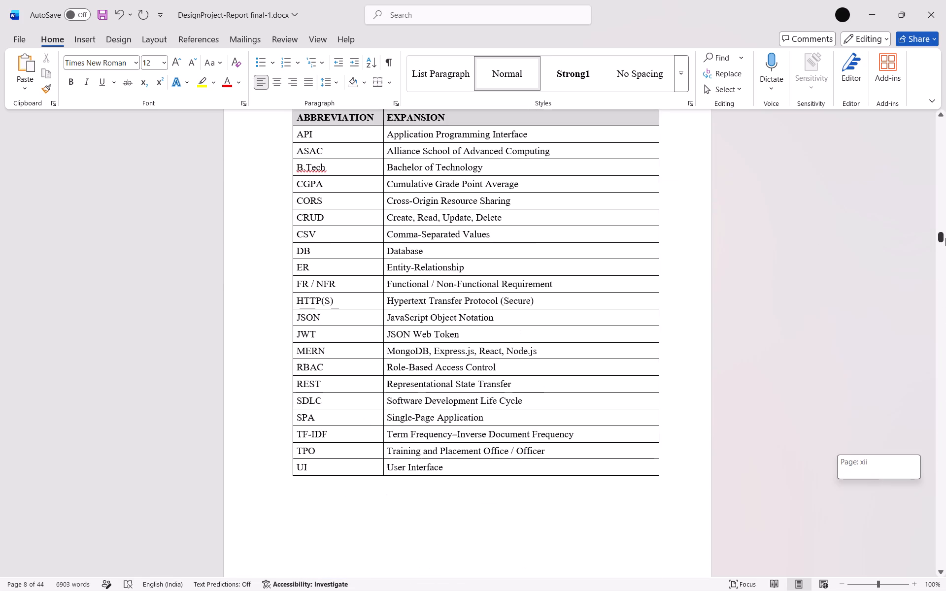
pyautogui.moveTo(945, 238); pyautogui.dragTo(945, 214)
pyautogui.scroll(6, 699, 274)
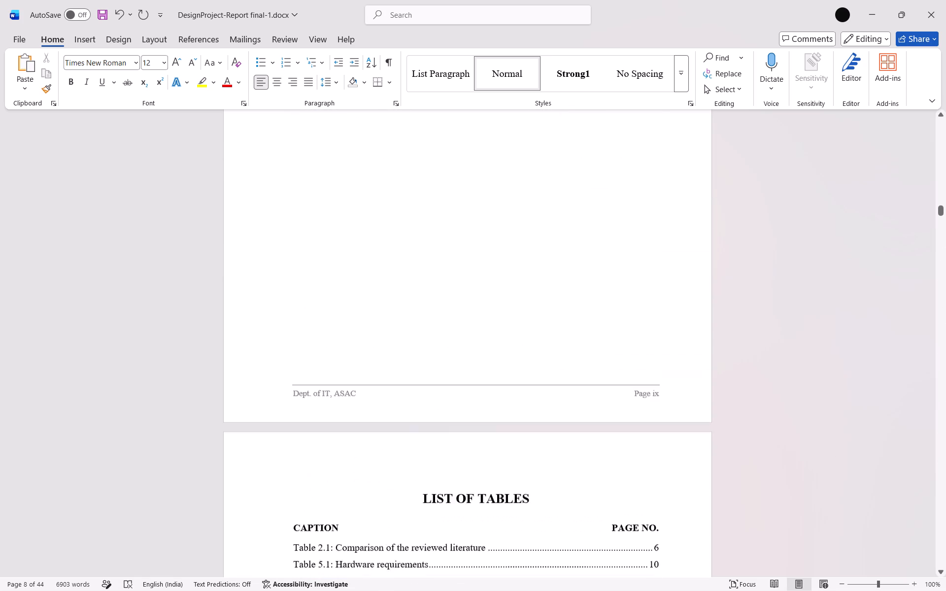
pyautogui.scroll(20, 696, 277)
pyautogui.scroll(7, 696, 277)
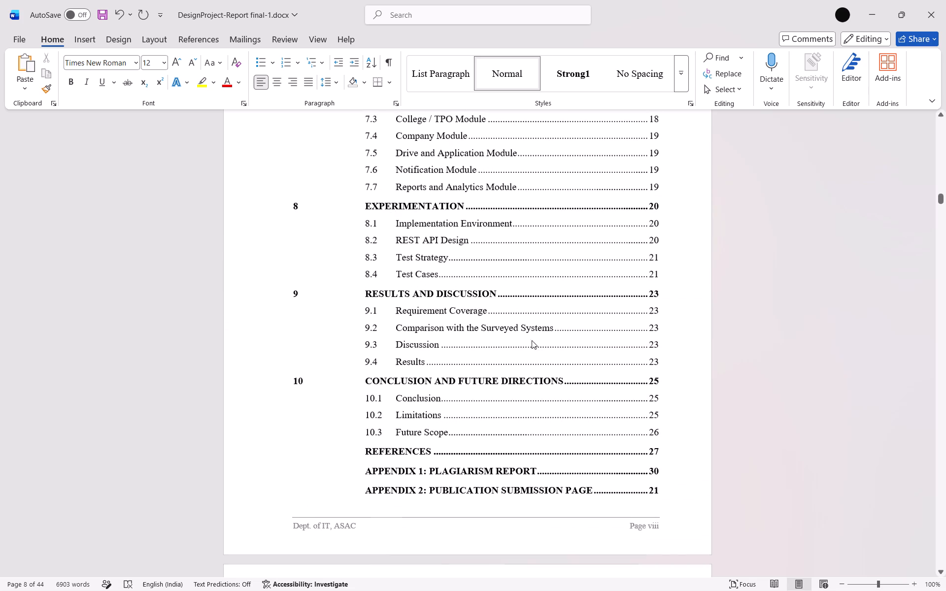
pyautogui.click(663, 298)
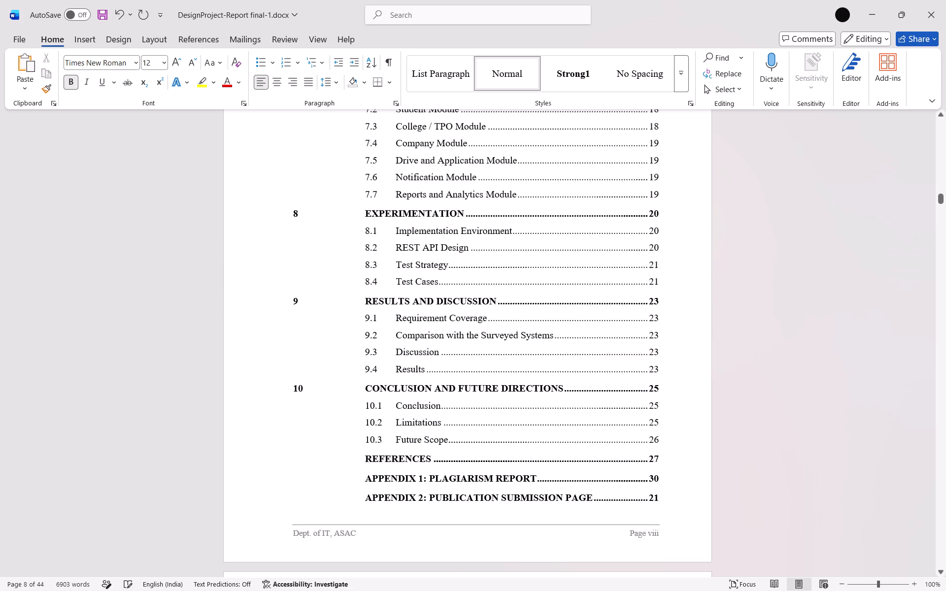
pyautogui.press('BackSpace')
pyautogui.press('2')
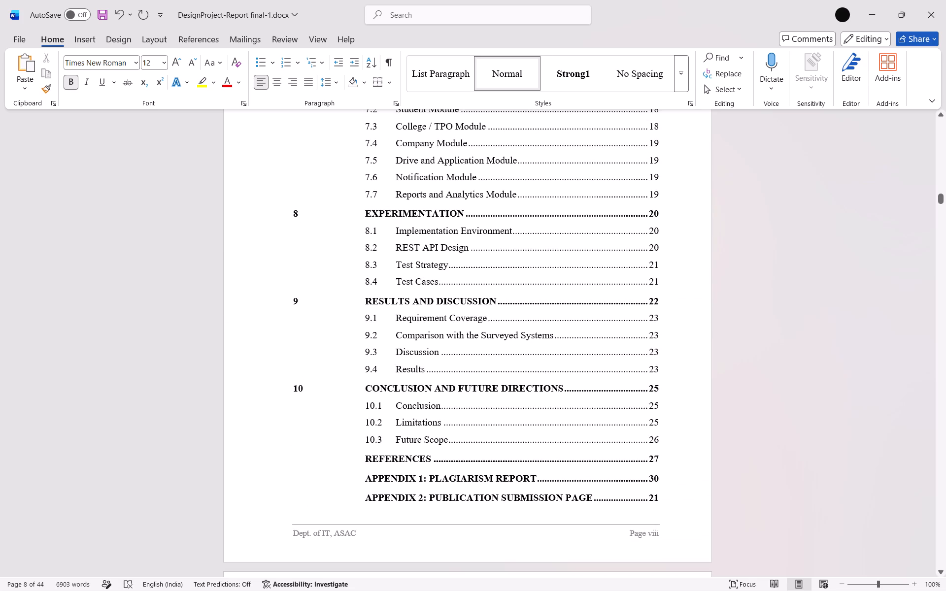
pyautogui.click(668, 321)
pyautogui.press('BackSpace')
pyautogui.press('2')
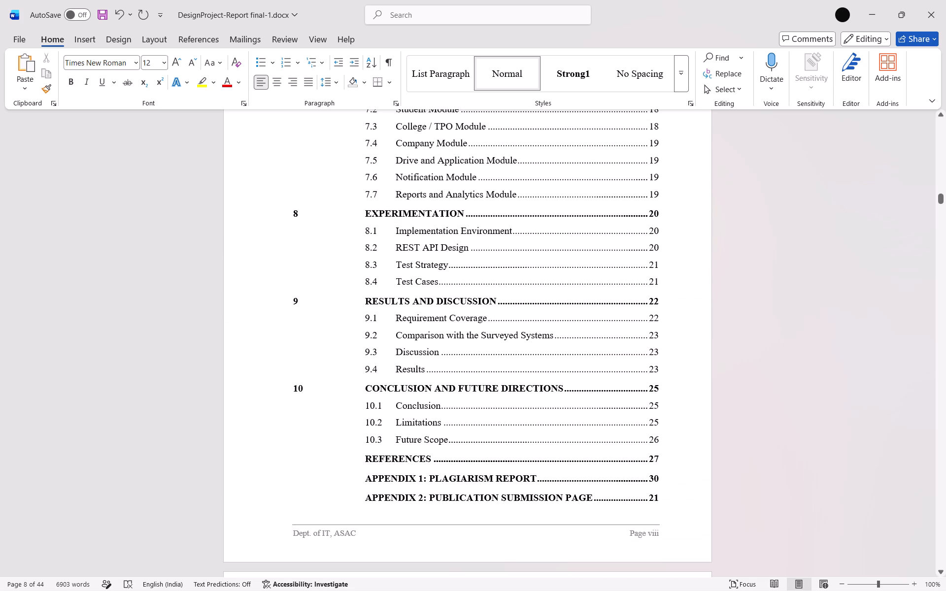
pyautogui.click(667, 336)
pyautogui.press('BackSpace')
pyautogui.press('2')
# Review the table of contents from its front matter entries through to the Appendix 3 source code entry.
pyautogui.click(673, 439)
pyautogui.scroll(-6, 541, 407)
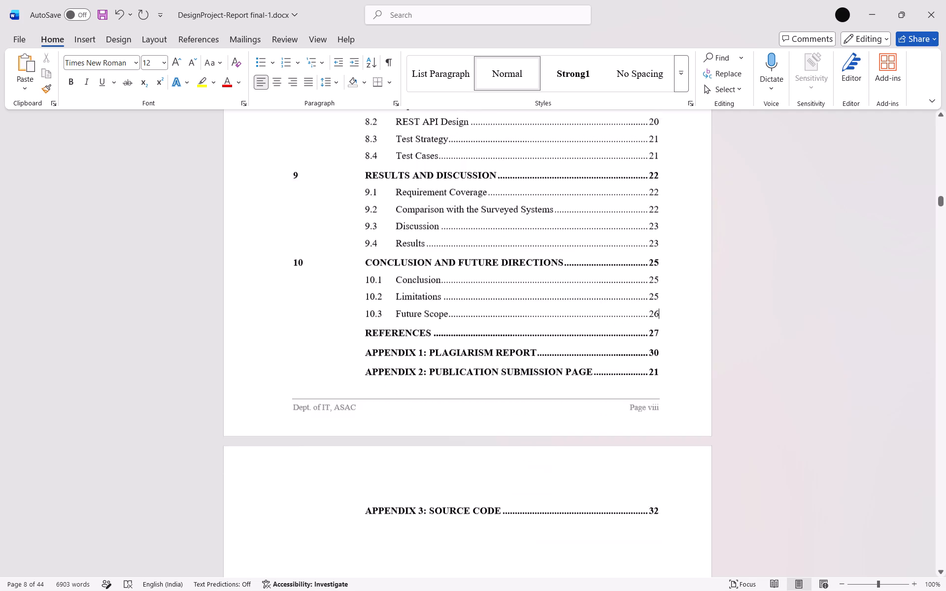
pyautogui.scroll(-12, 571, 401)
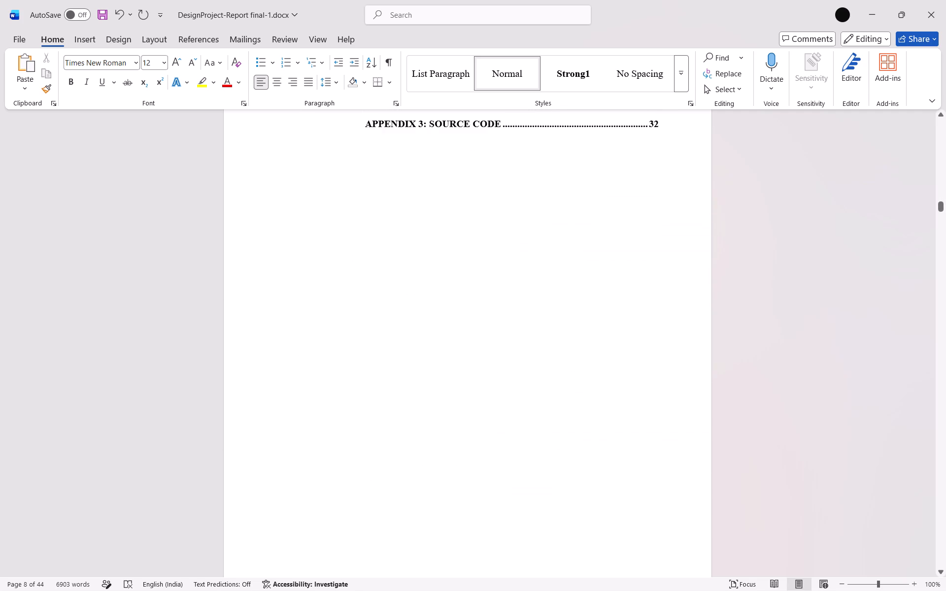
pyautogui.scroll(20, 553, 384)
pyautogui.scroll(14, 553, 384)
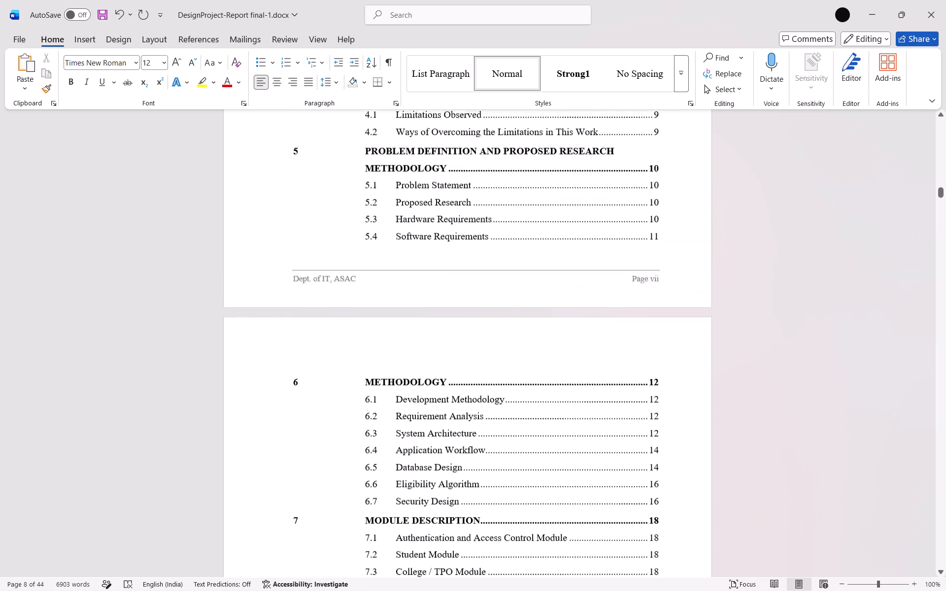
pyautogui.scroll(19, 554, 375)
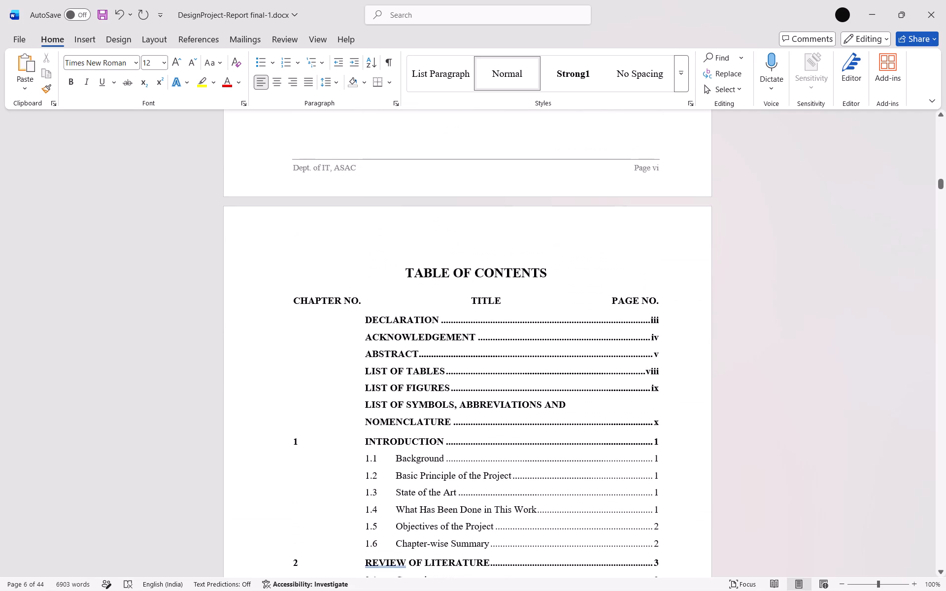
pyautogui.scroll(-20, 522, 350)
pyautogui.scroll(-12, 522, 350)
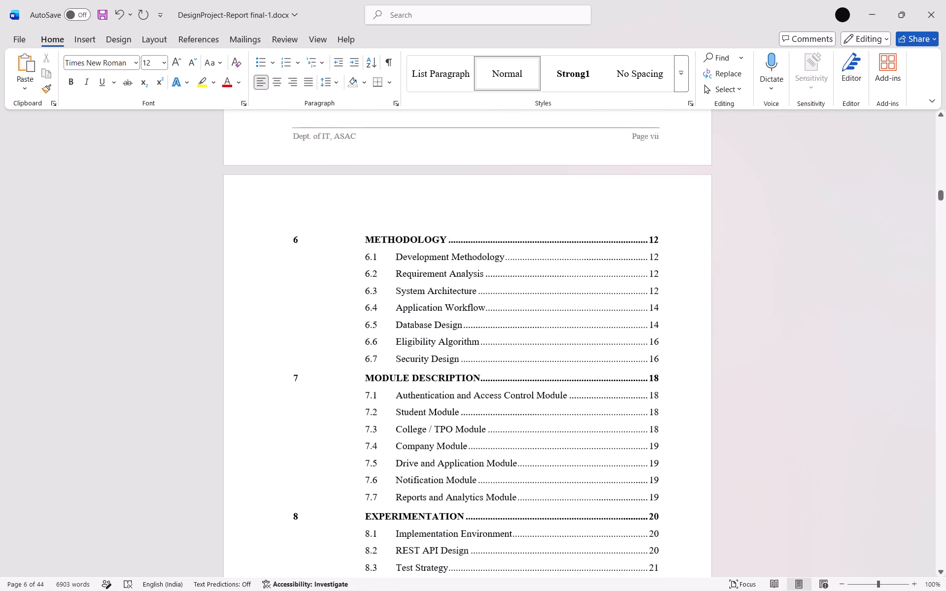
pyautogui.scroll(-12, 538, 343)
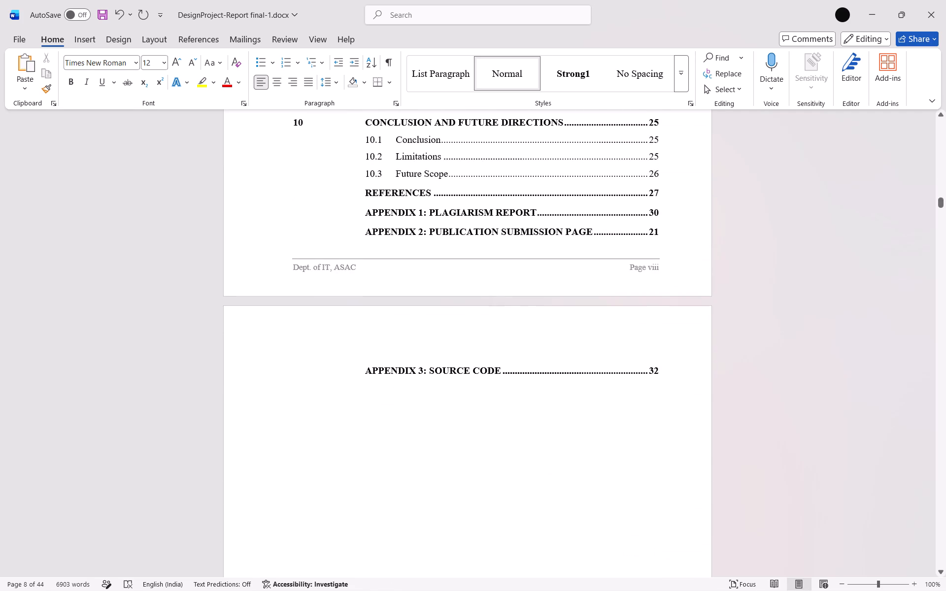
pyautogui.scroll(3, 538, 332)
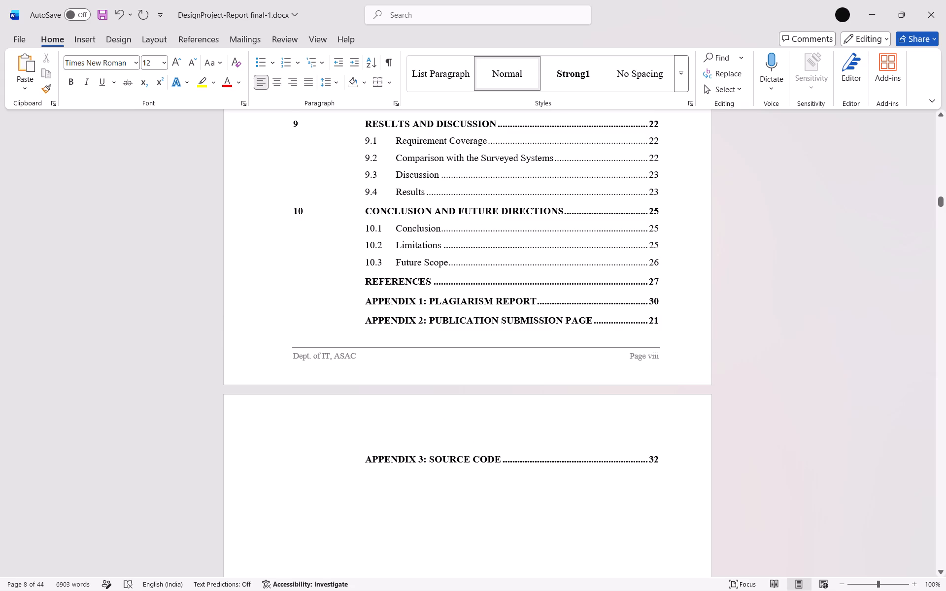
# Cut the word Results from the 9.4 heading in the chapter 9 body.
pyautogui.moveTo(942, 201); pyautogui.dragTo(933, 423)
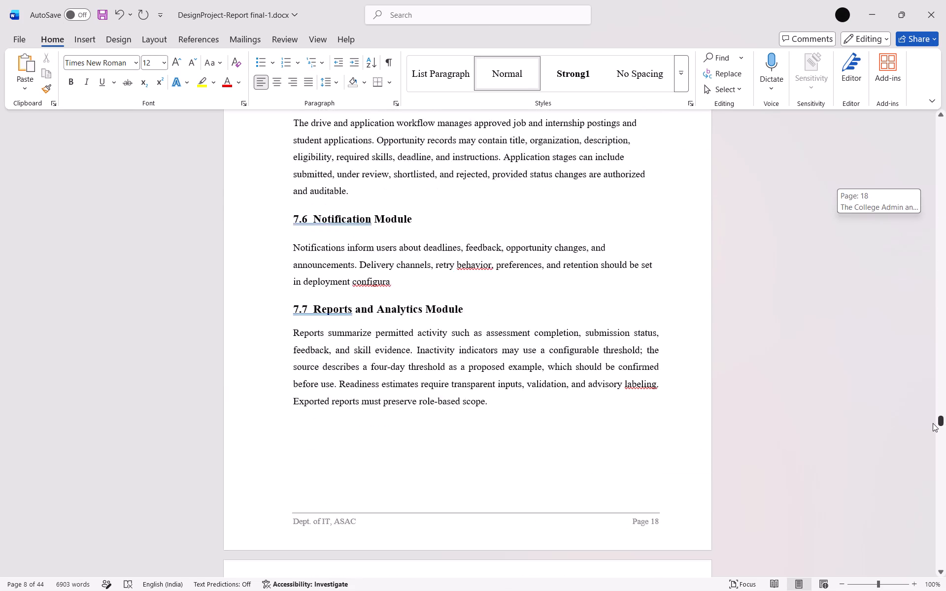
pyautogui.moveTo(933, 423); pyautogui.dragTo(918, 471)
pyautogui.scroll(3, 516, 344)
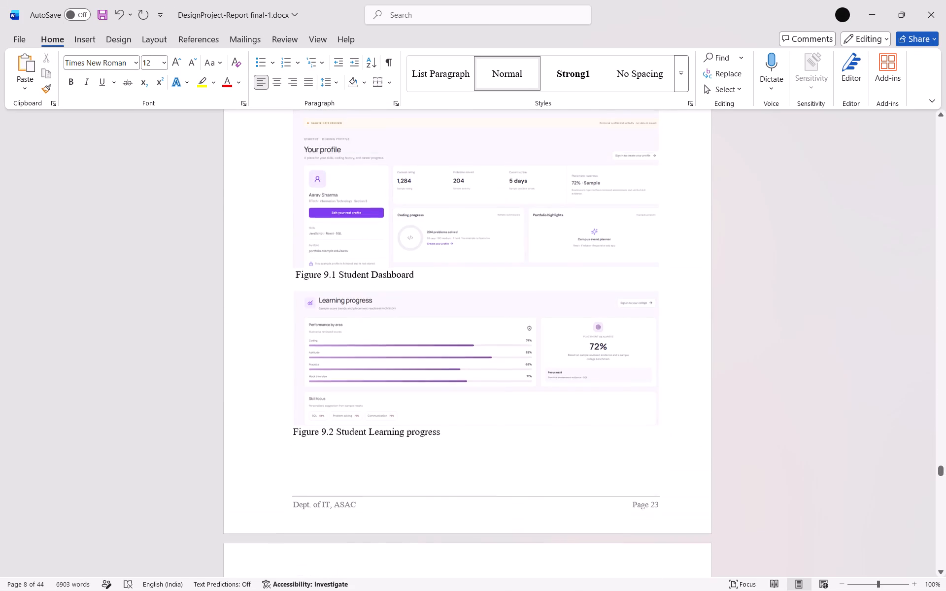
pyautogui.scroll(7, 516, 344)
pyautogui.scroll(6, 465, 344)
pyautogui.scroll(-3, 460, 346)
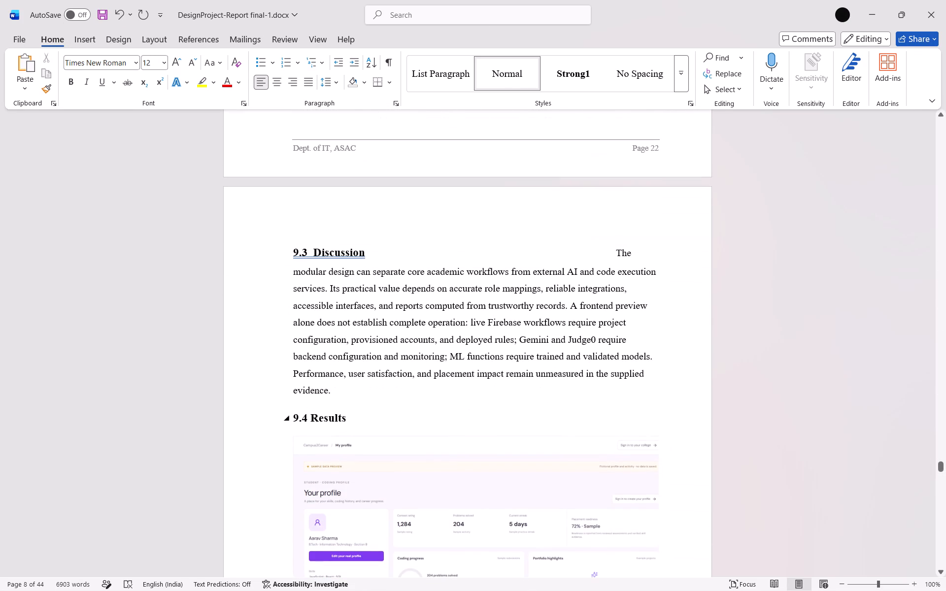
pyautogui.moveTo(351, 421); pyautogui.dragTo(310, 417)
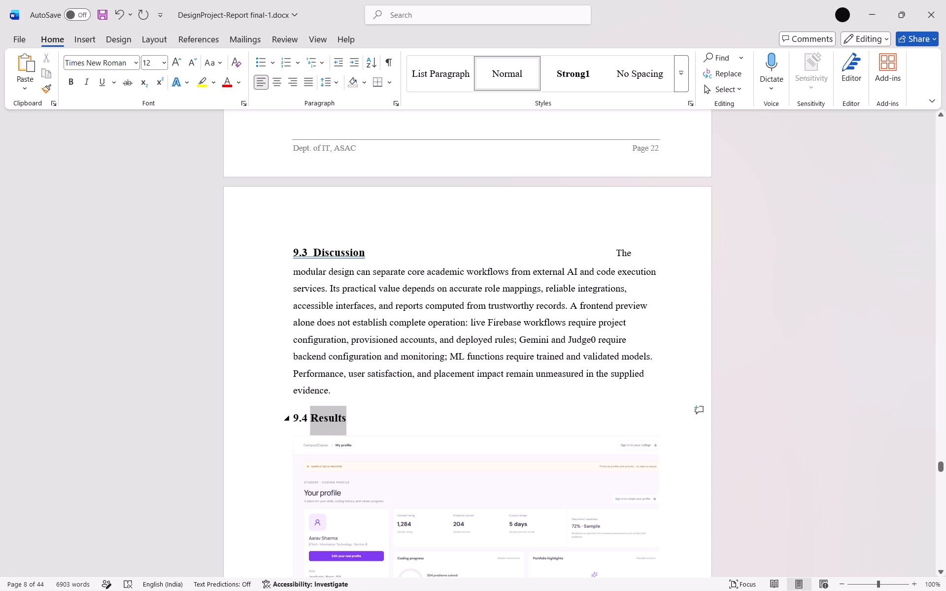
pyautogui.moveTo(310, 417); pyautogui.dragTo(311, 417)
pyautogui.hotkey('ctrl', 'x')
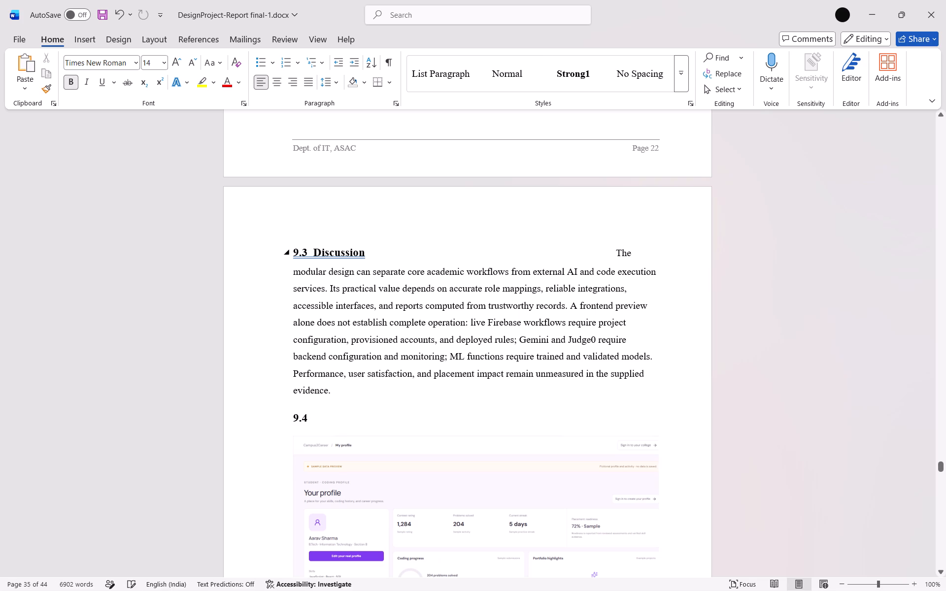
# Remove the blank gap after Discussion in the 9.3 body heading and extend the title to Discussion and Results, pasting the cut word.
pyautogui.click(394, 248)
pyautogui.press('BackSpace')
pyautogui.press('BackSpace')
pyautogui.press('BackSpace')
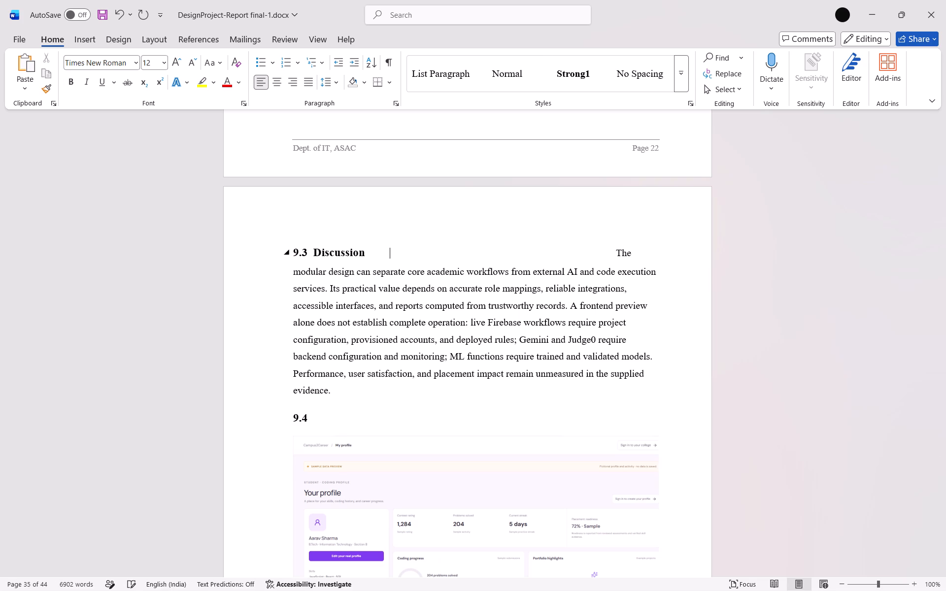
pyautogui.press('BackSpace')
pyautogui.press('BackSpace')
pyautogui.press('BackSpace')
pyautogui.press('BackSpace')
pyautogui.press('BackSpace')
pyautogui.press('BackSpace')
pyautogui.press('BackSpace')
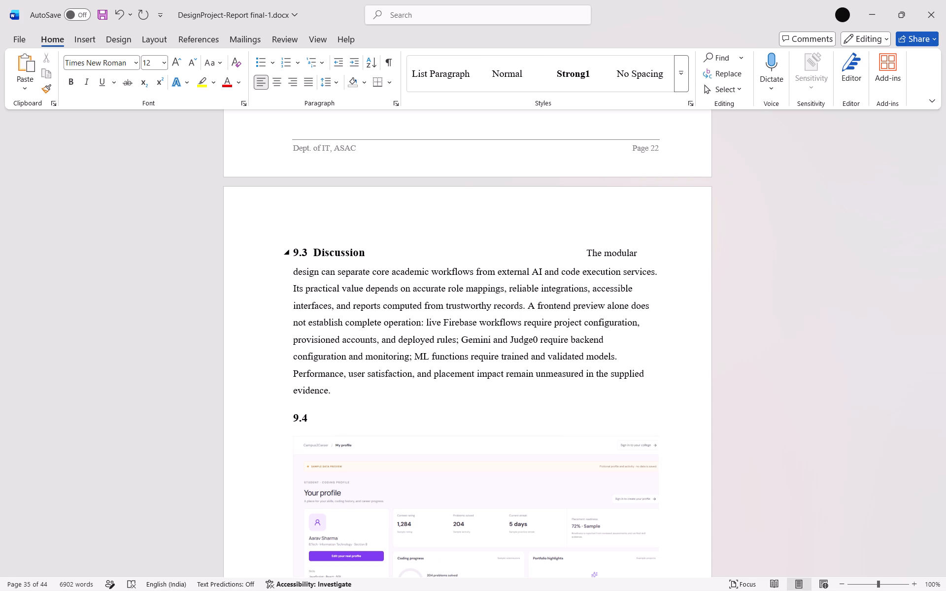
pyautogui.press('BackSpace')
pyautogui.press('BackSpace')
pyautogui.press('space')
pyautogui.write('and')
pyautogui.press('space')
pyautogui.hotkey('ctrl', 'v')
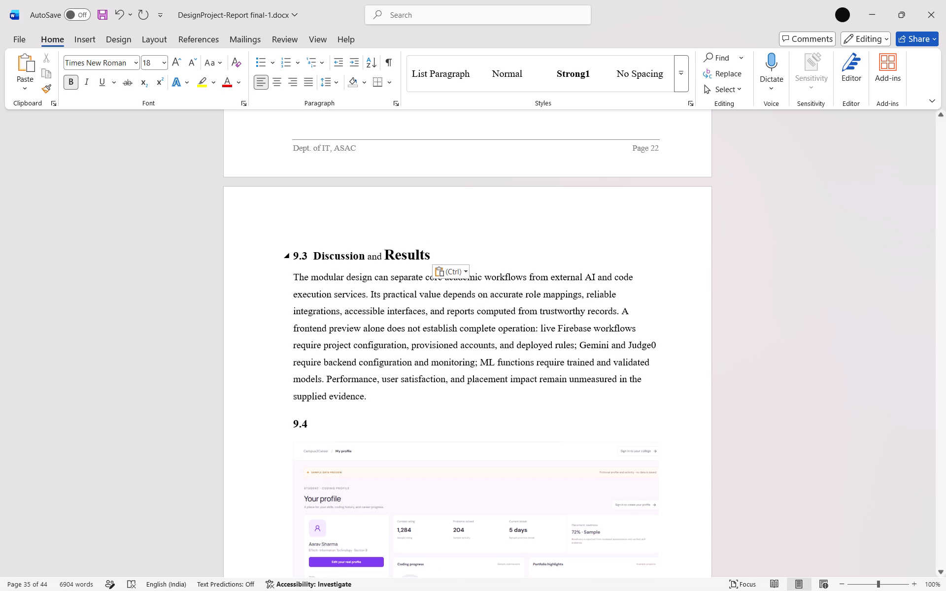
# Make the word "and" in the 9.3 heading bold at 14 pt and set the word Results to 14 pt.
pyautogui.doubleClick(372, 258)
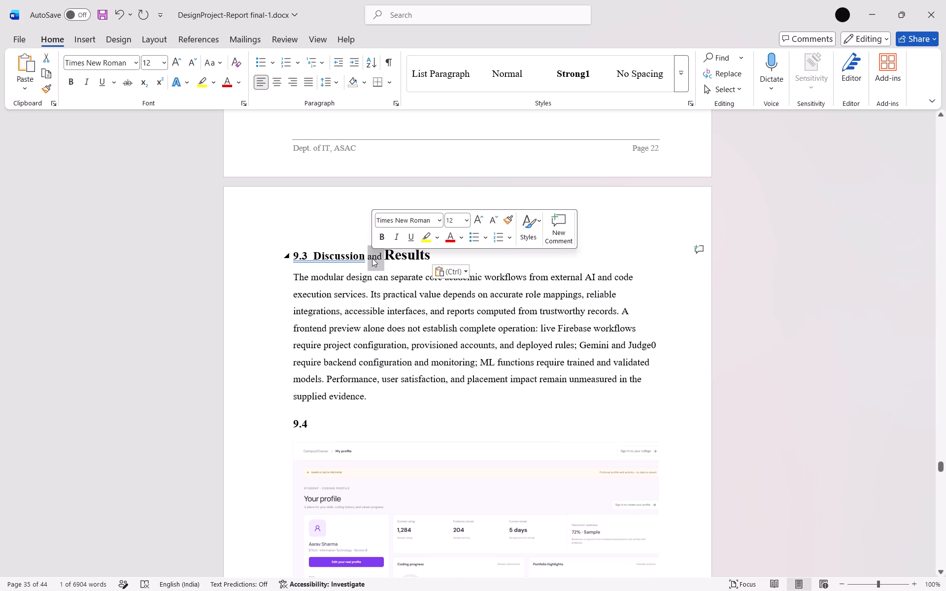
pyautogui.hotkey('ctrl', 'b')
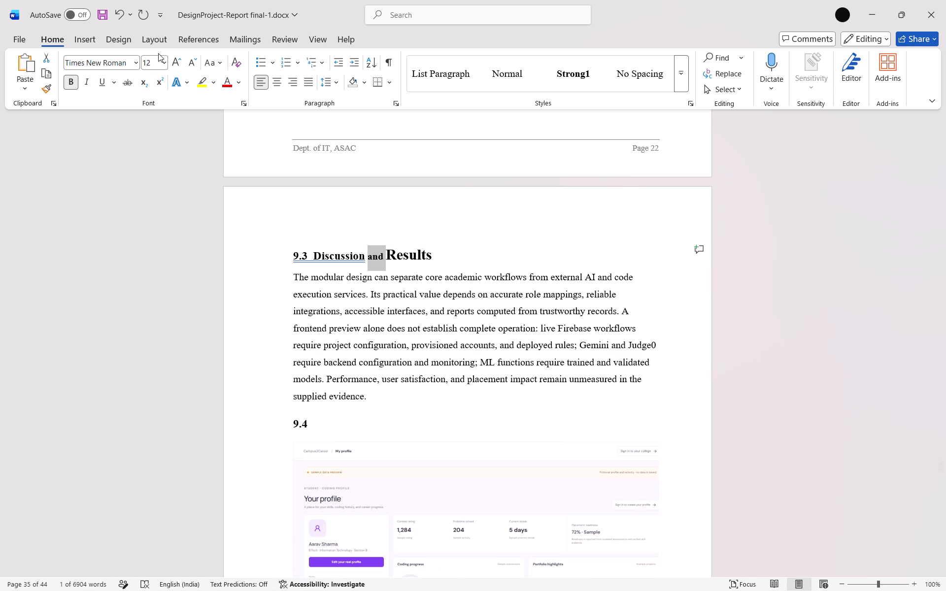
pyautogui.click(155, 58)
pyautogui.write('14')
pyautogui.press('Return')
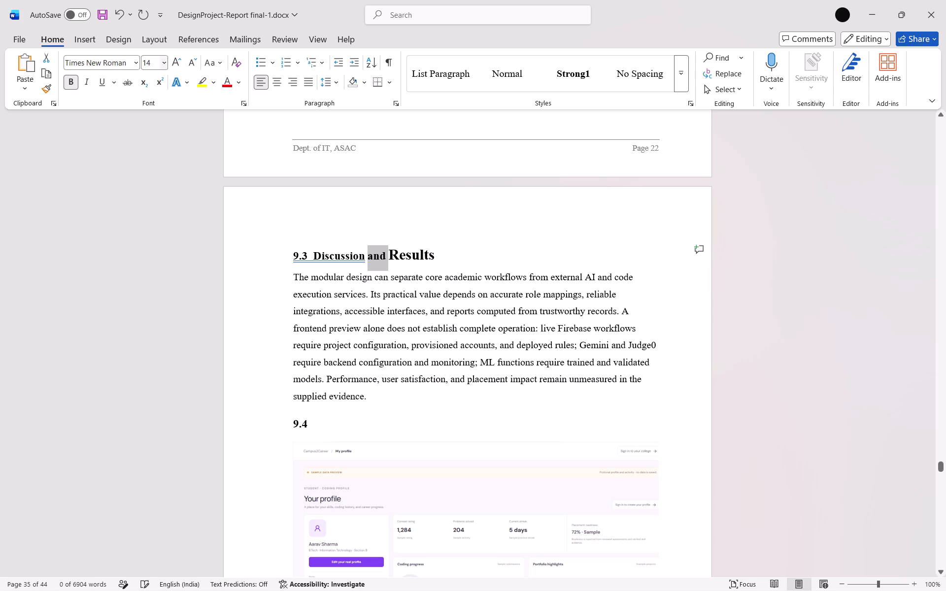
pyautogui.doubleClick(405, 257)
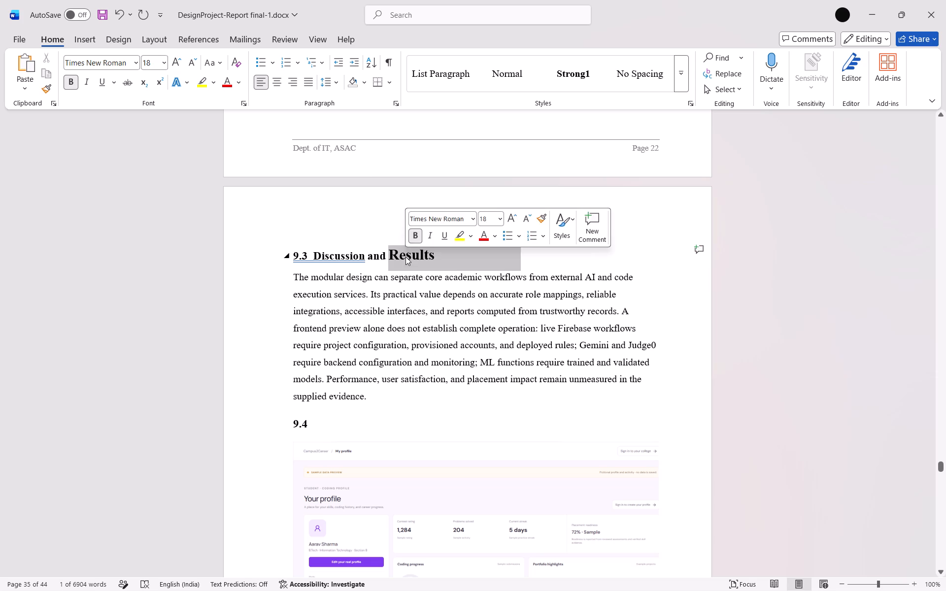
pyautogui.click(152, 66)
pyautogui.write('14')
pyautogui.press('Return')
pyautogui.click(379, 371)
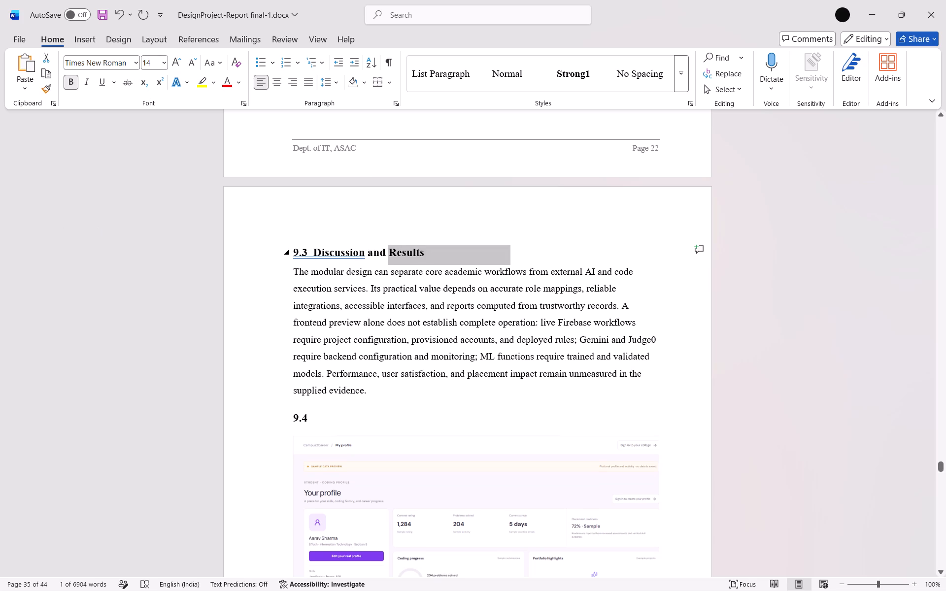
# Delete the leftover 9.4 heading line above the student dashboard screenshot.
pyautogui.click(317, 415)
pyautogui.press('BackSpace')
pyautogui.press('BackSpace')
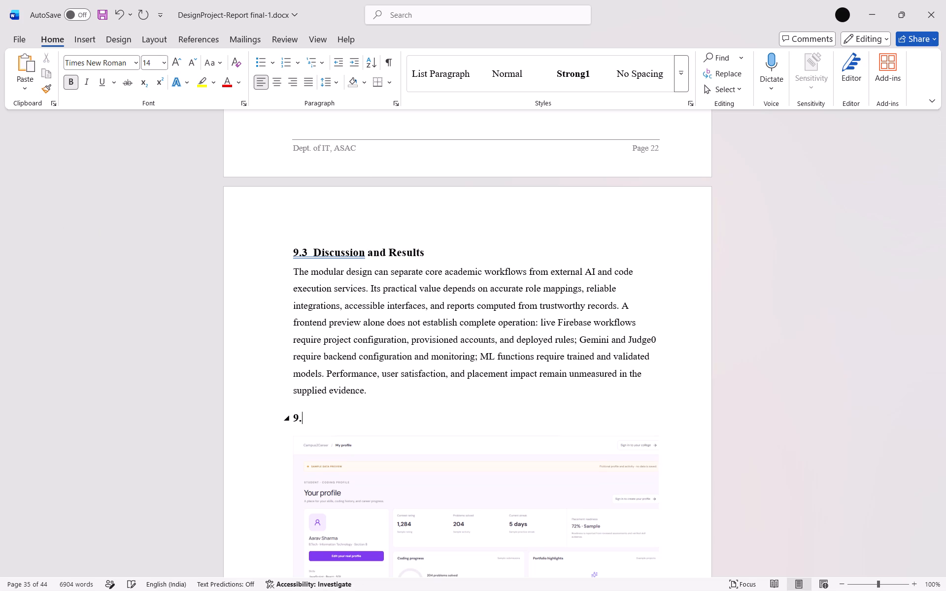
pyautogui.press('BackSpace')
pyautogui.press('BackSpace')
pyautogui.press('BackSpace')
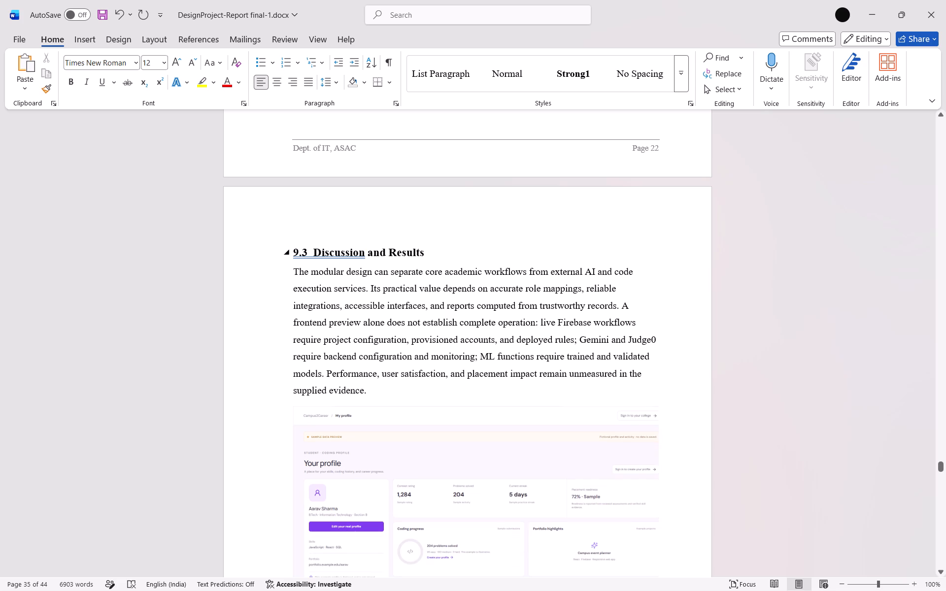
pyautogui.doubleClick(351, 249)
pyautogui.click(367, 257)
# Delete the 9.4 Results entry from the table of contents.
pyautogui.scroll(2, 662, 307)
pyautogui.moveTo(942, 467); pyautogui.dragTo(942, 423)
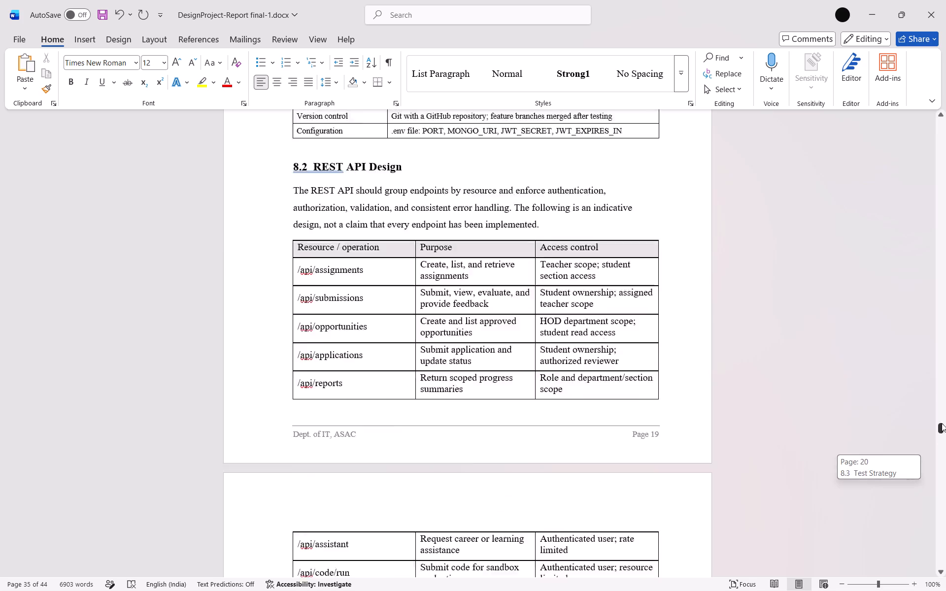
pyautogui.moveTo(942, 423); pyautogui.dragTo(945, 296)
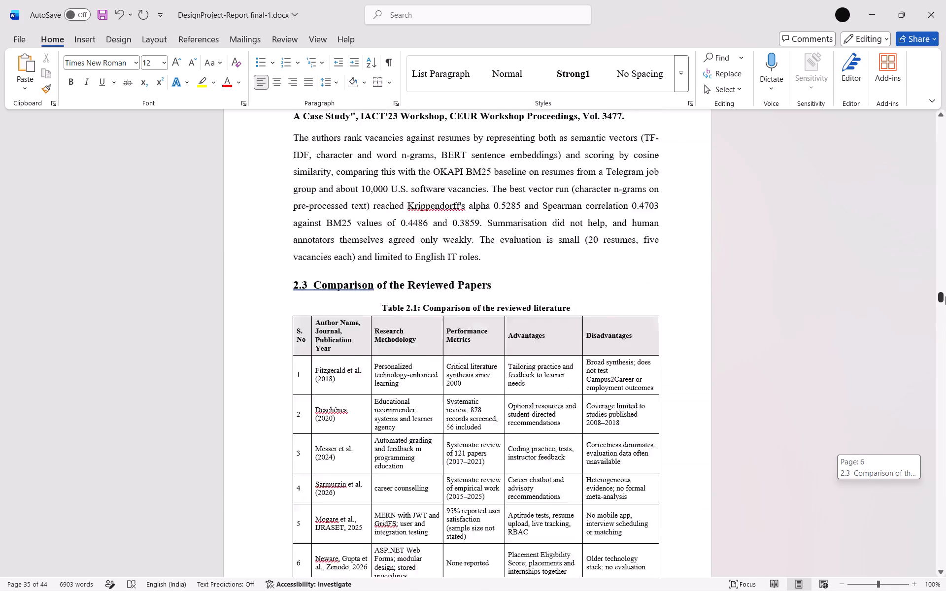
pyautogui.moveTo(945, 296); pyautogui.dragTo(938, 226)
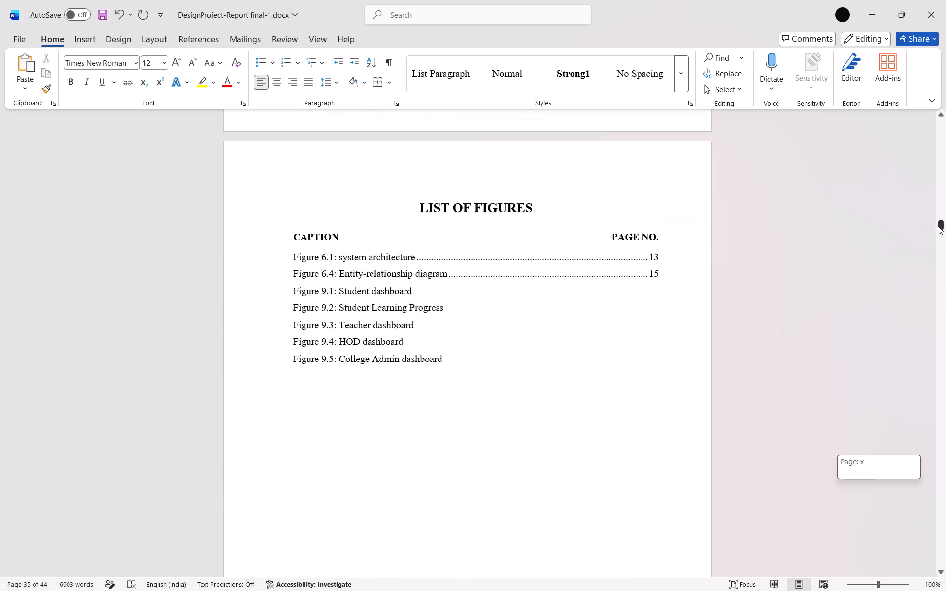
pyautogui.moveTo(938, 226); pyautogui.dragTo(938, 218)
pyautogui.scroll(12, 673, 272)
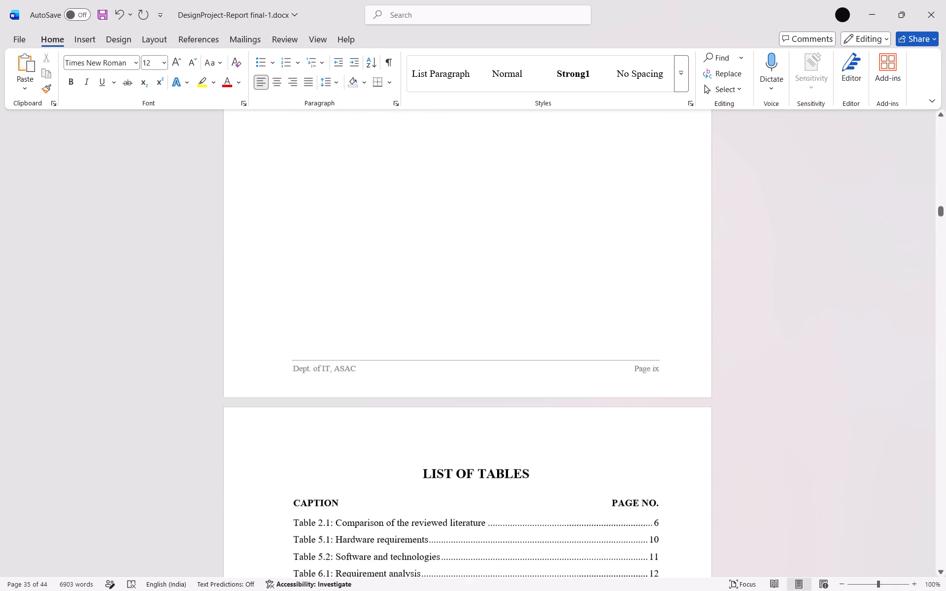
pyautogui.scroll(20, 592, 282)
pyautogui.scroll(4, 592, 282)
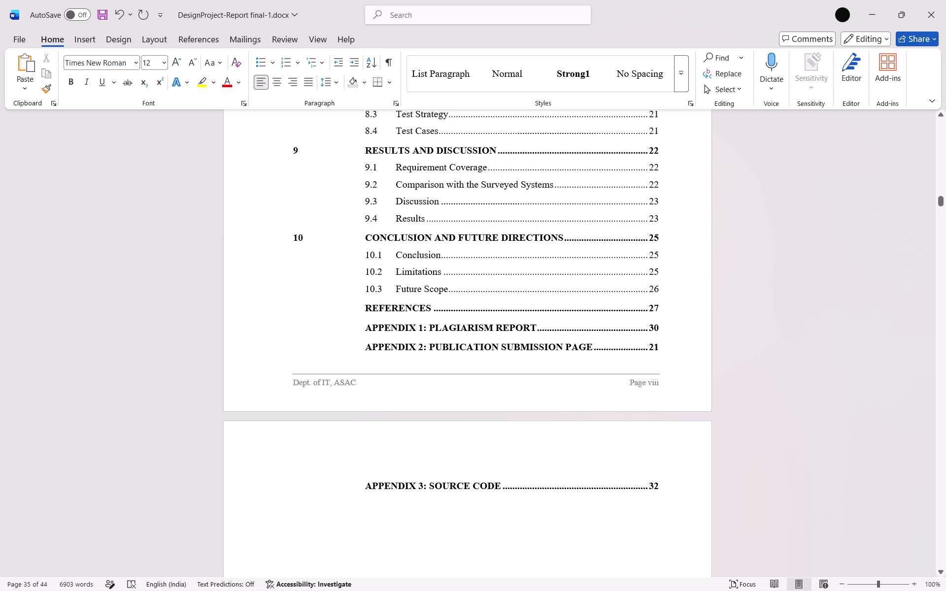
pyautogui.scroll(4, 417, 253)
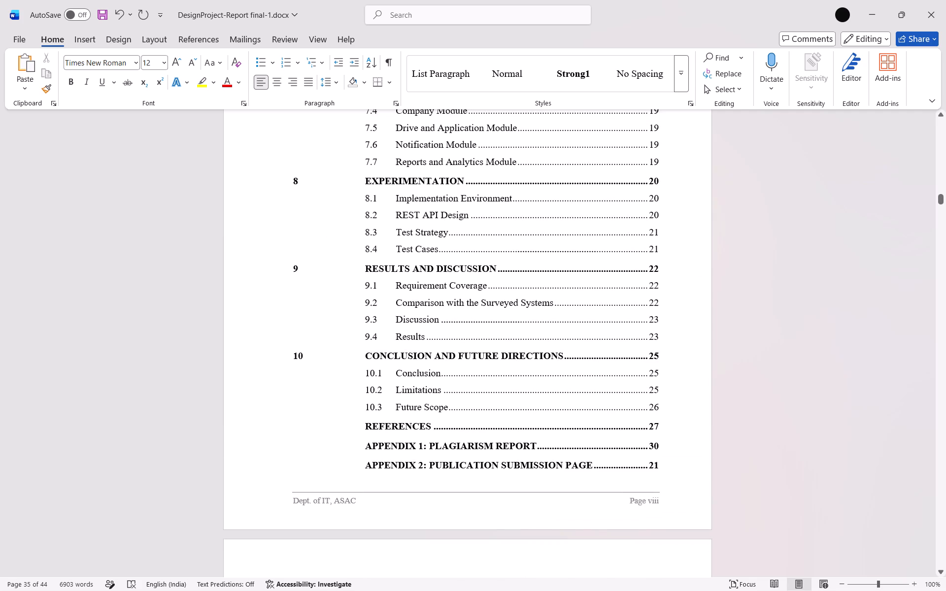
pyautogui.moveTo(663, 337); pyautogui.dragTo(661, 325)
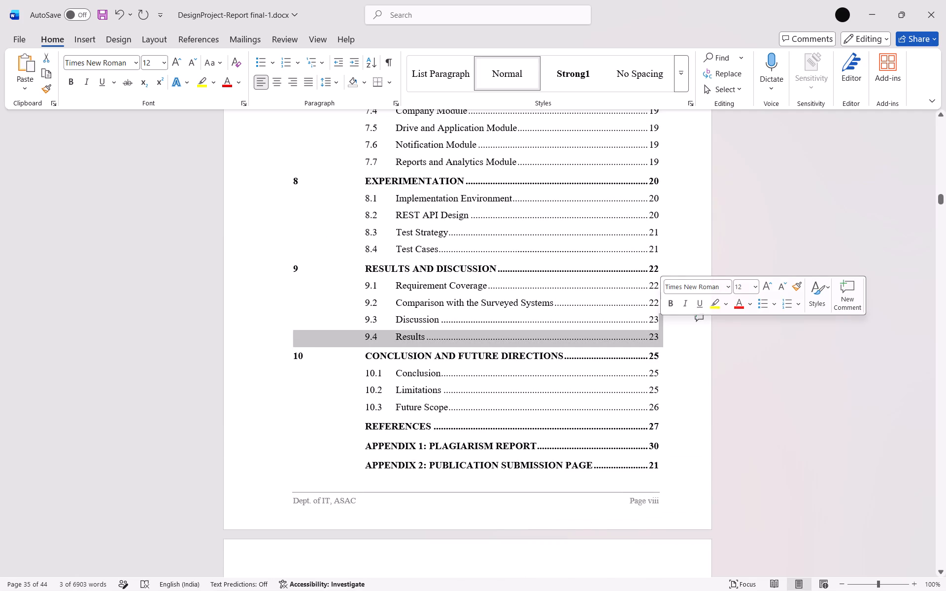
pyautogui.press('BackSpace')
# Retitle the 9.3 entry in the table of contents as Discussion and Results.
pyautogui.click(439, 319)
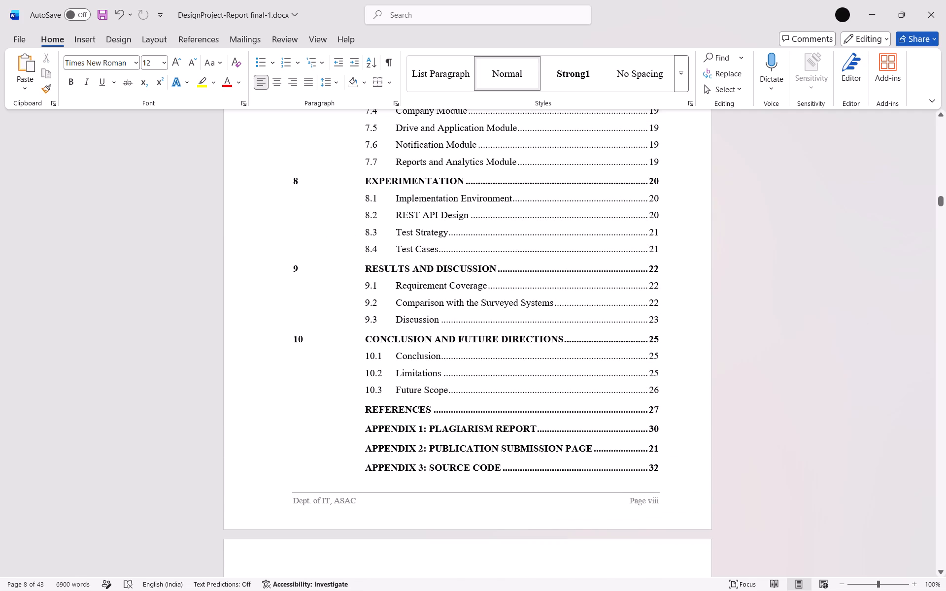
pyautogui.press('space')
pyautogui.write('and results')
pyautogui.click(463, 322)
pyautogui.press('BackSpace')
pyautogui.hotkey('shift', 'r')
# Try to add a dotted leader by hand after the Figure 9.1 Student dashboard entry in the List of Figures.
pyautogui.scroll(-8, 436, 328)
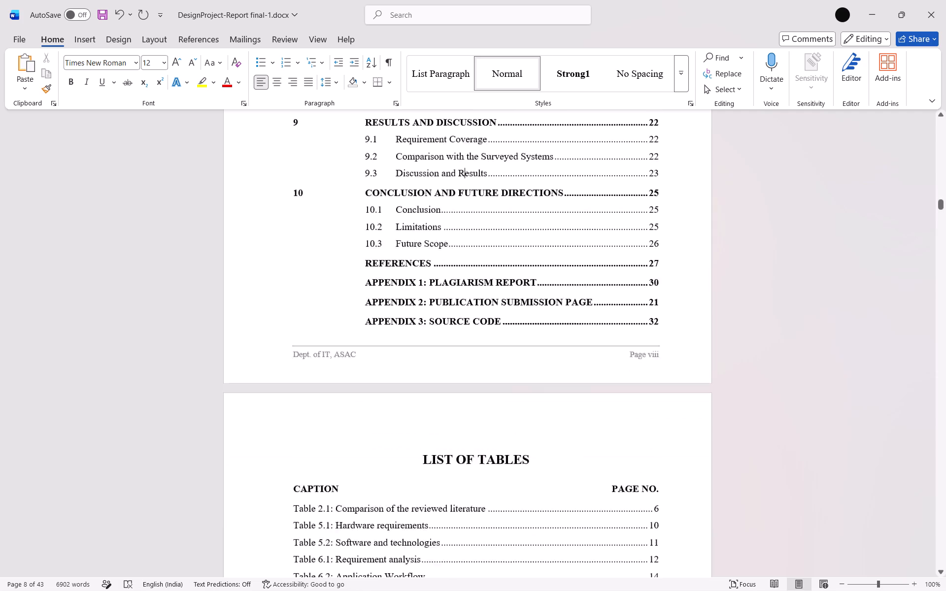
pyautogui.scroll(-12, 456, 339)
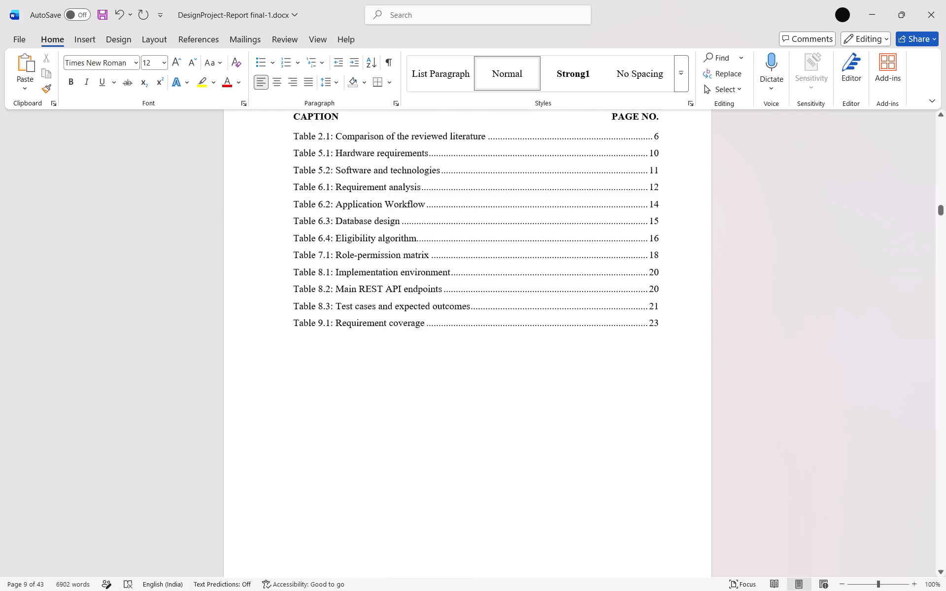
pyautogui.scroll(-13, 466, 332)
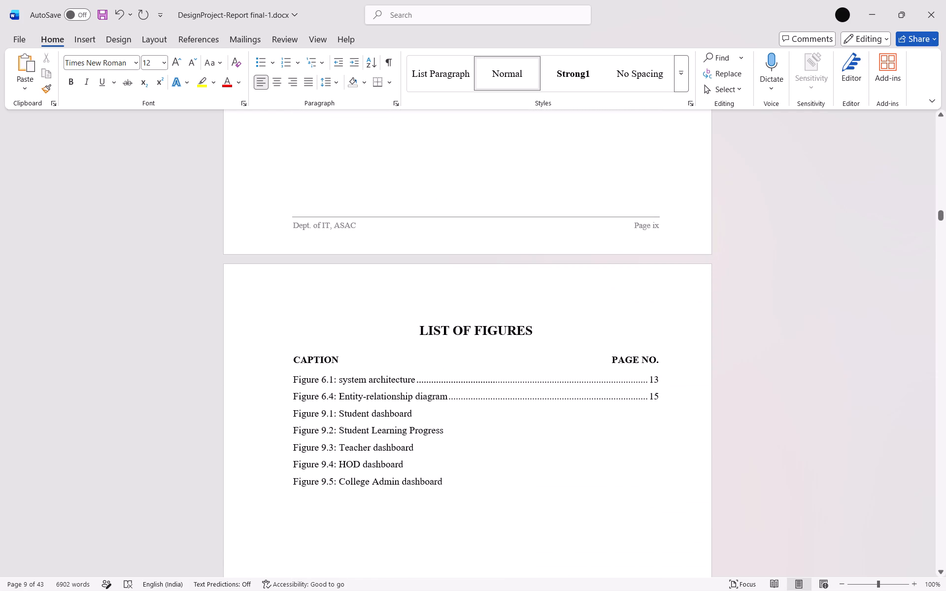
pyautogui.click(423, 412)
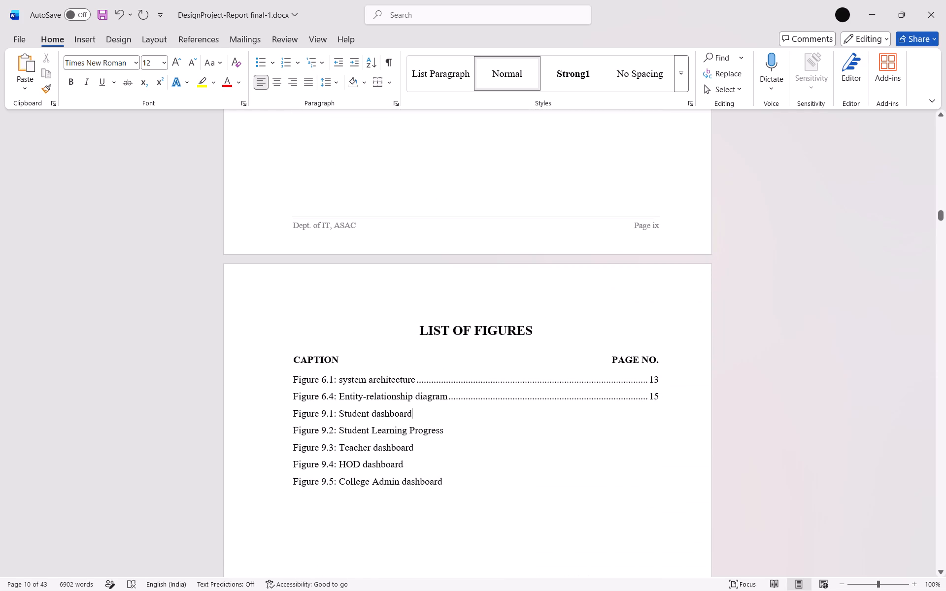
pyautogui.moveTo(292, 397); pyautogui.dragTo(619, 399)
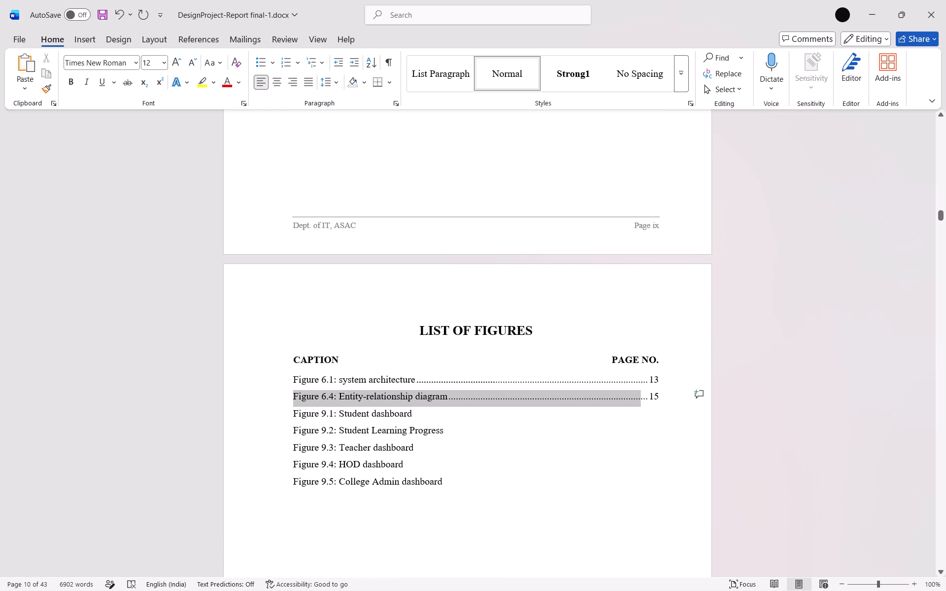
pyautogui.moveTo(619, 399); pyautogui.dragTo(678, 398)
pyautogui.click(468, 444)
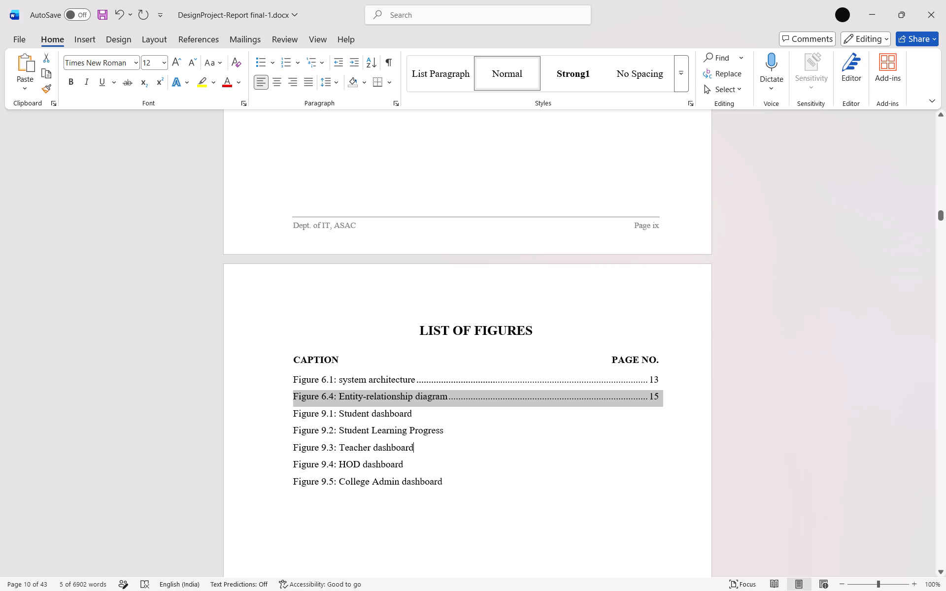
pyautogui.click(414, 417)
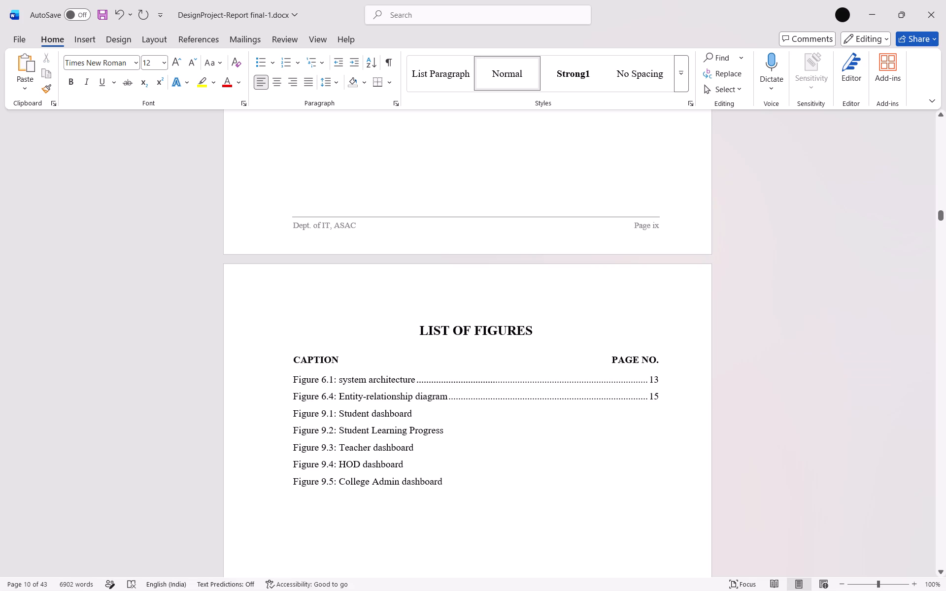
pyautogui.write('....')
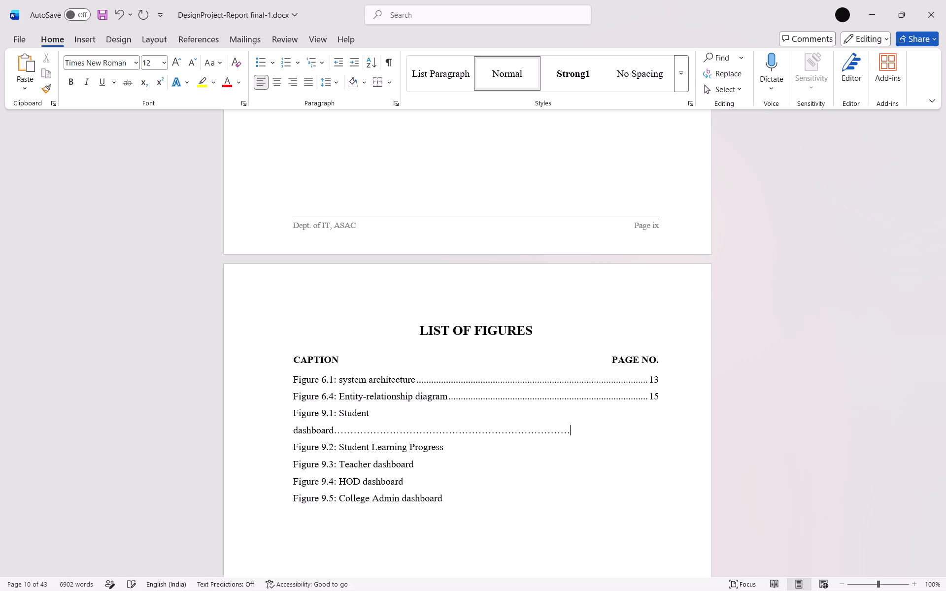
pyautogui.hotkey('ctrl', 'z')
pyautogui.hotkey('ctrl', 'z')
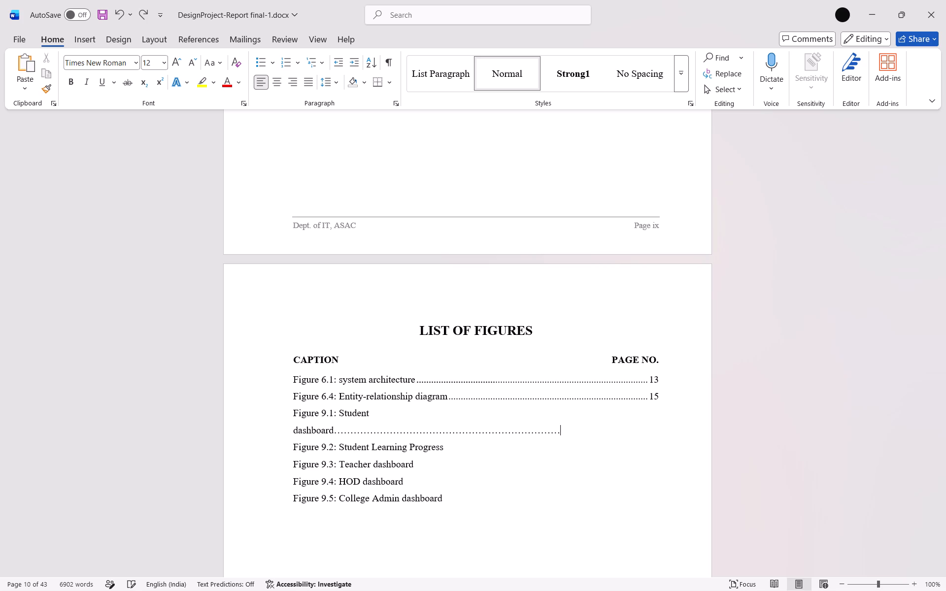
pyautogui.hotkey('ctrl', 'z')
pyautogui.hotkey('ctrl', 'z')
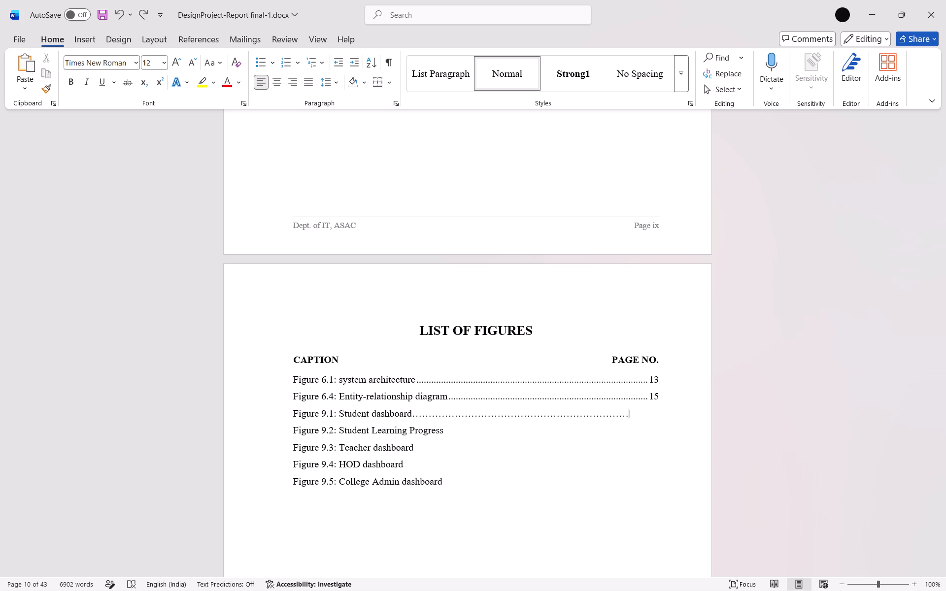
# Replace the Figure 9.1 line in the List of Figures with a copy of the Figure 6.4 Entity-relationship diagram line.
pyautogui.moveTo(289, 397); pyautogui.dragTo(663, 393)
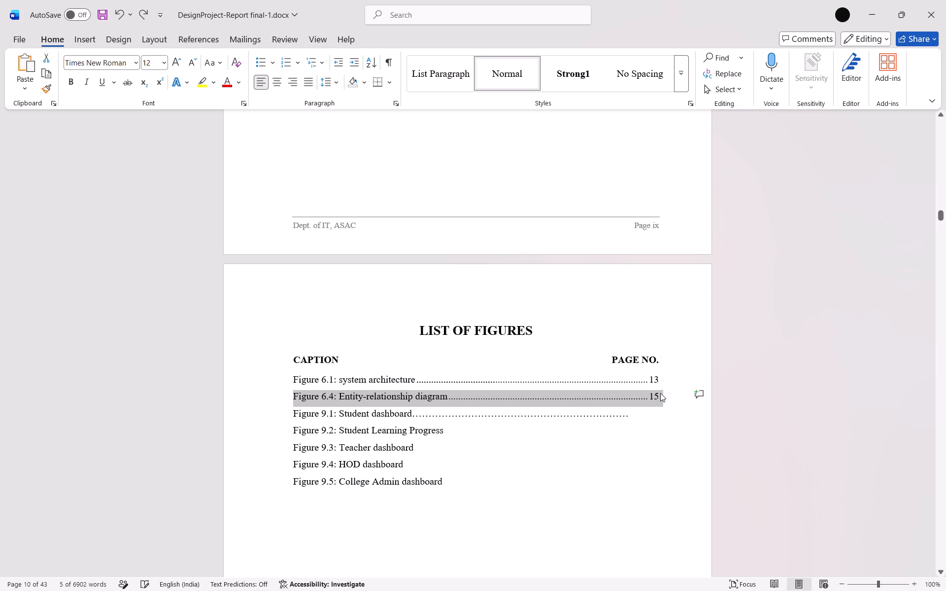
pyautogui.hotkey('ctrl', 'c')
pyautogui.moveTo(291, 414); pyautogui.dragTo(508, 425)
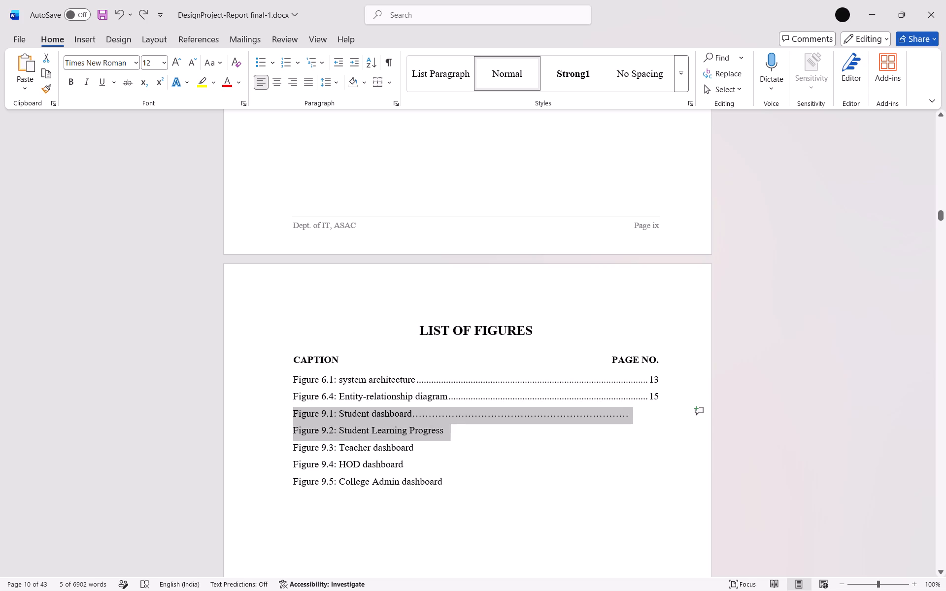
pyautogui.moveTo(508, 425); pyautogui.dragTo(642, 414)
pyautogui.hotkey('ctrl', 'v')
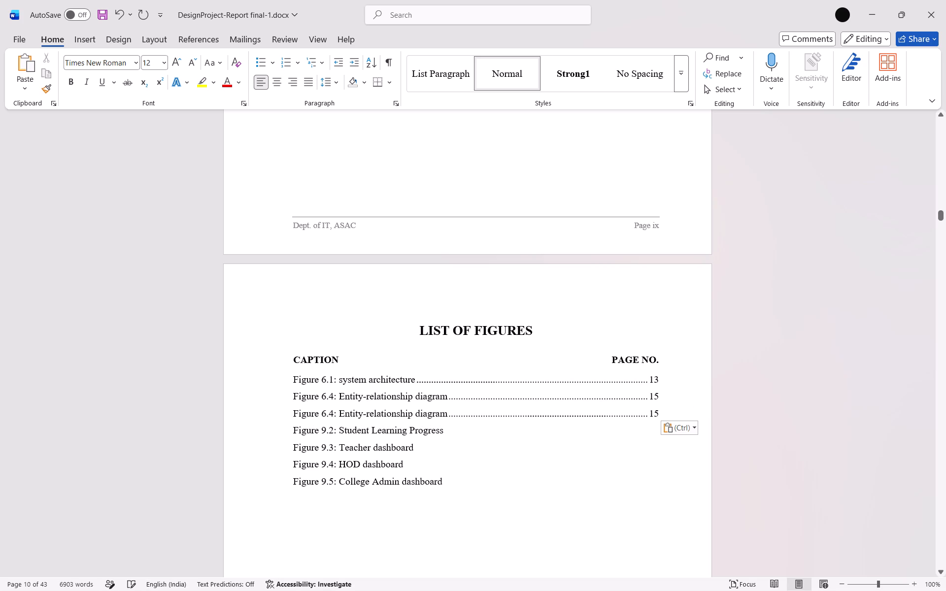
# Relabel the copied Figure 6.4 line as Figure 9.1: Student dashboard, keeping its dotted leader.
pyautogui.click(332, 417)
pyautogui.press('BackSpace')
pyautogui.press('BackSpace')
pyautogui.press('BackSpace')
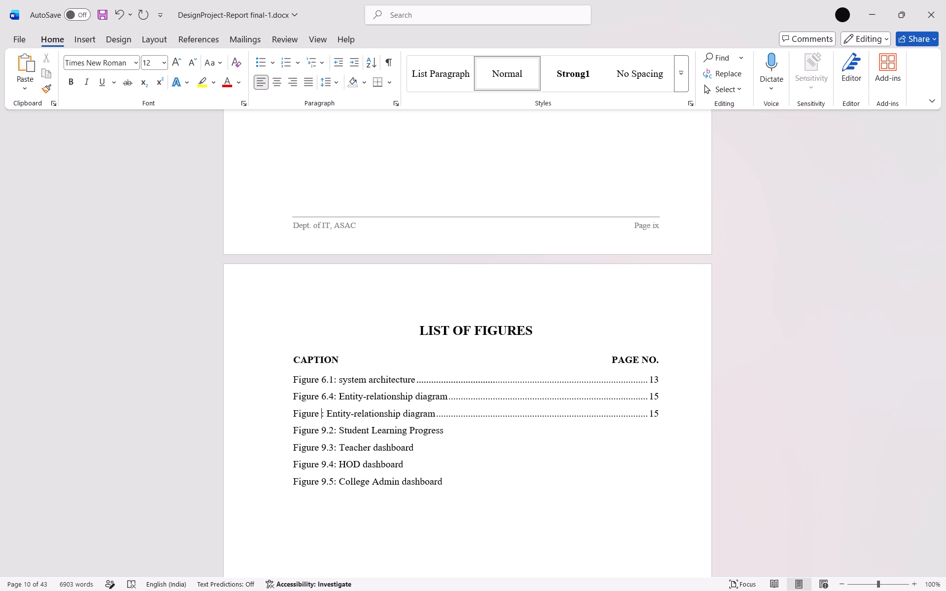
pyautogui.write('9.1')
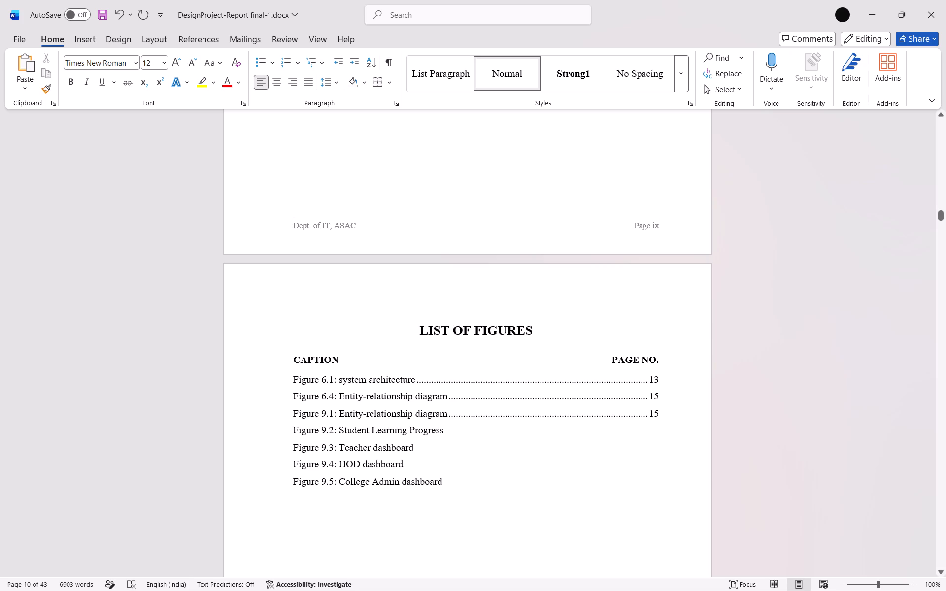
pyautogui.moveTo(340, 416); pyautogui.dragTo(439, 416)
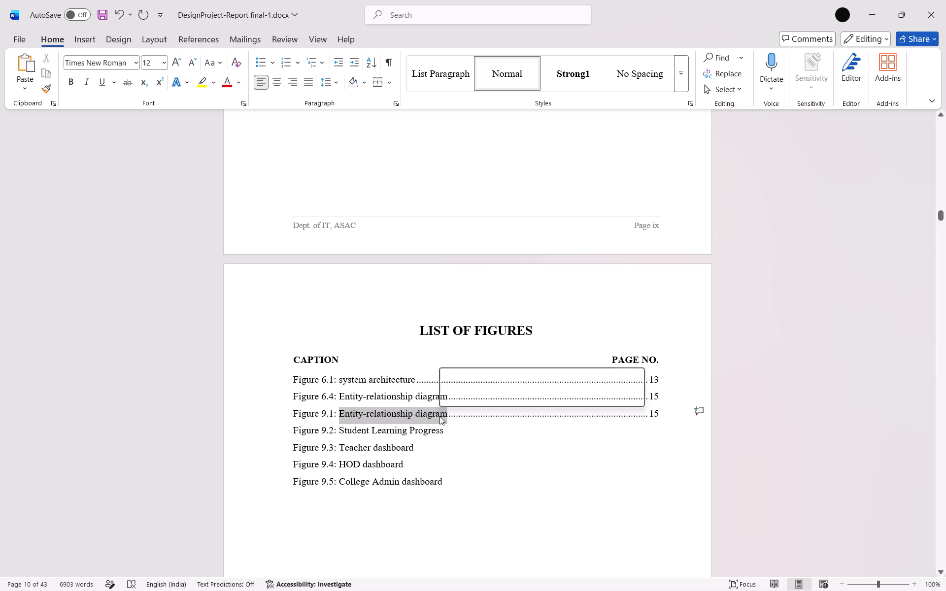
pyautogui.write('Student dashbo')
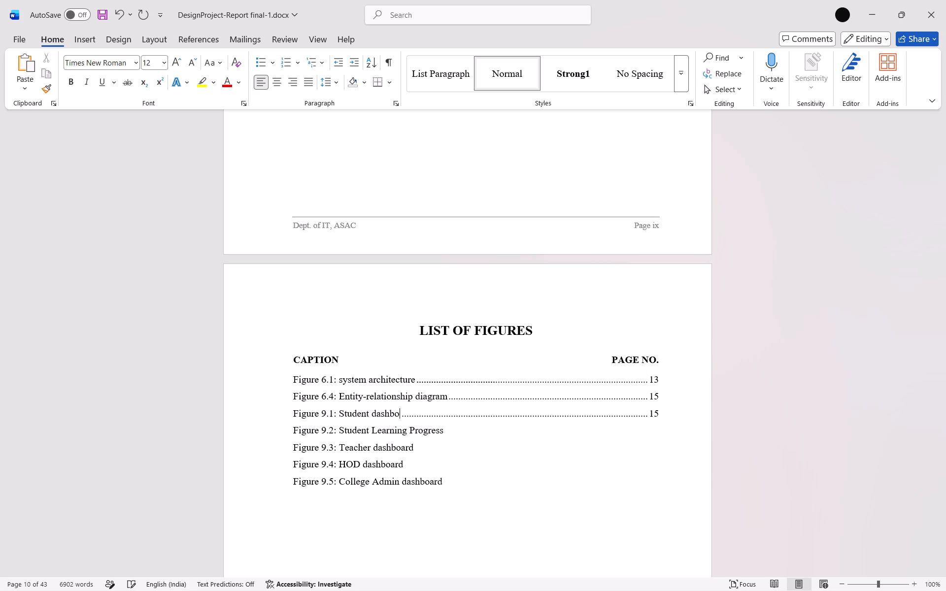
pyautogui.write('ard')
# Set the page number of the Figure 9.1 Student dashboard entry to 23.
pyautogui.click(669, 419)
pyautogui.press('BackSpace')
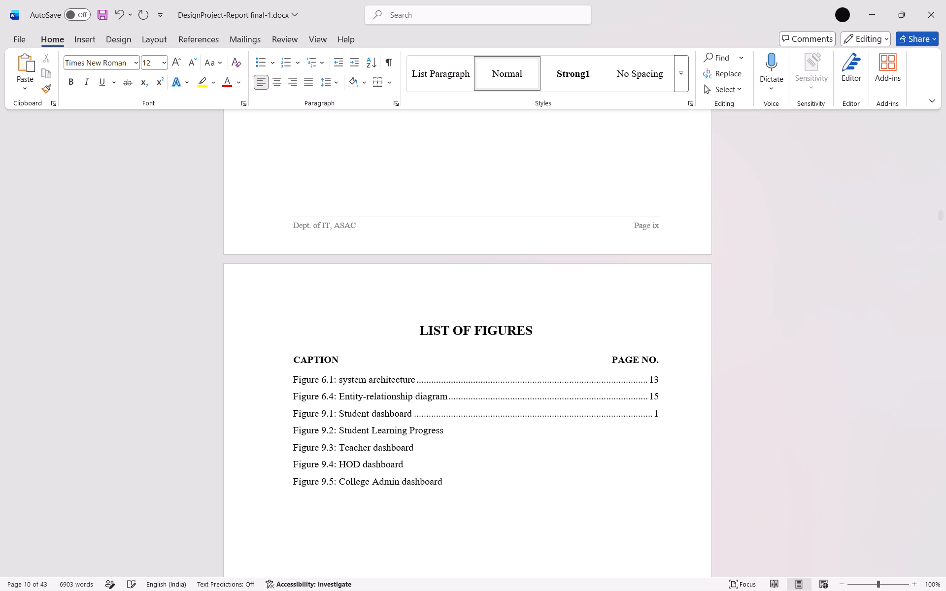
pyautogui.press('3')
pyautogui.press('Left')
pyautogui.press('BackSpace')
pyautogui.press('2')
# Replace the Figure 9.2 line with a copy of the Figure 6.4 line and remove the last digit of its page number.
pyautogui.moveTo(293, 433); pyautogui.dragTo(397, 431)
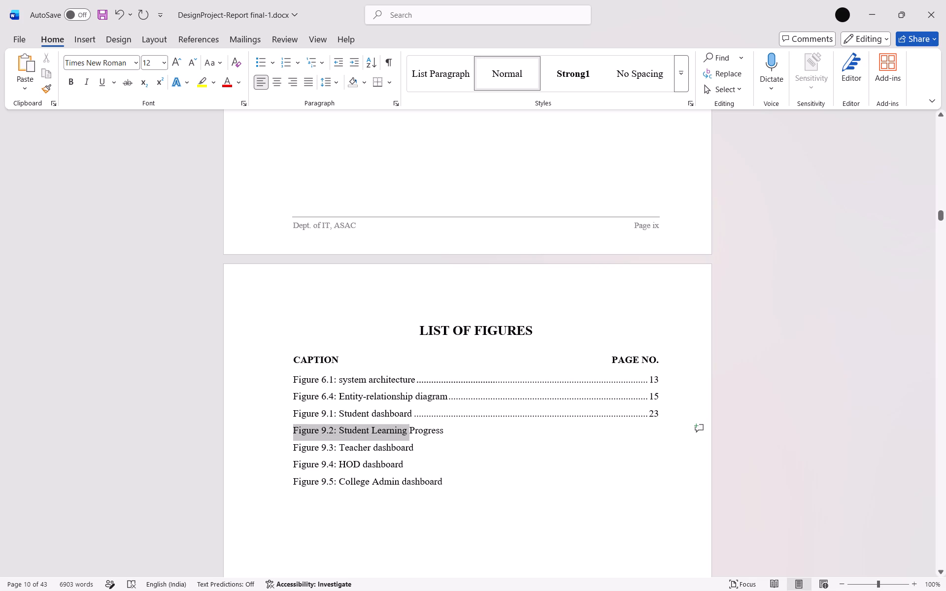
pyautogui.moveTo(397, 431); pyautogui.dragTo(440, 430)
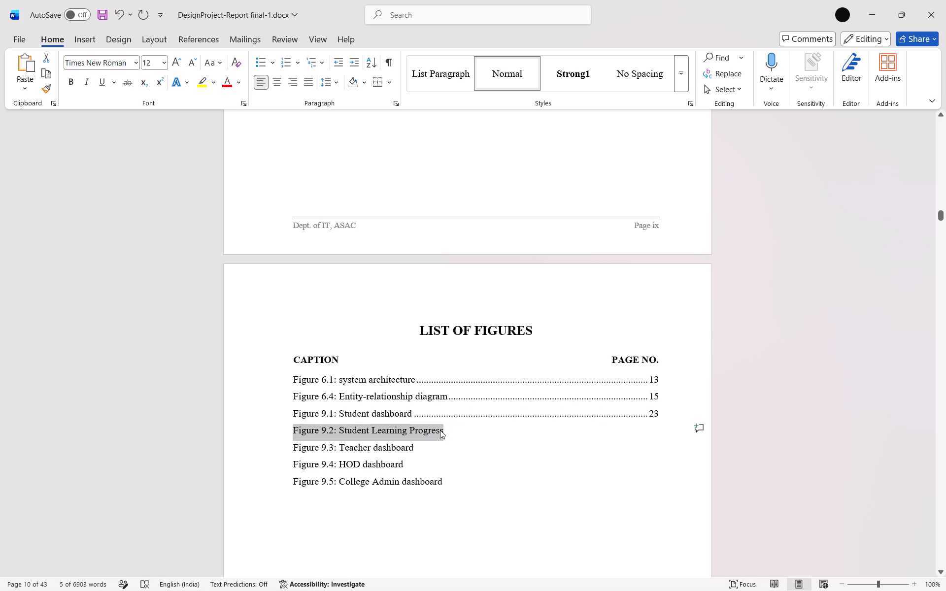
pyautogui.hotkey('ctrl', 'v')
pyautogui.press('BackSpace')
pyautogui.press('BackSpace')
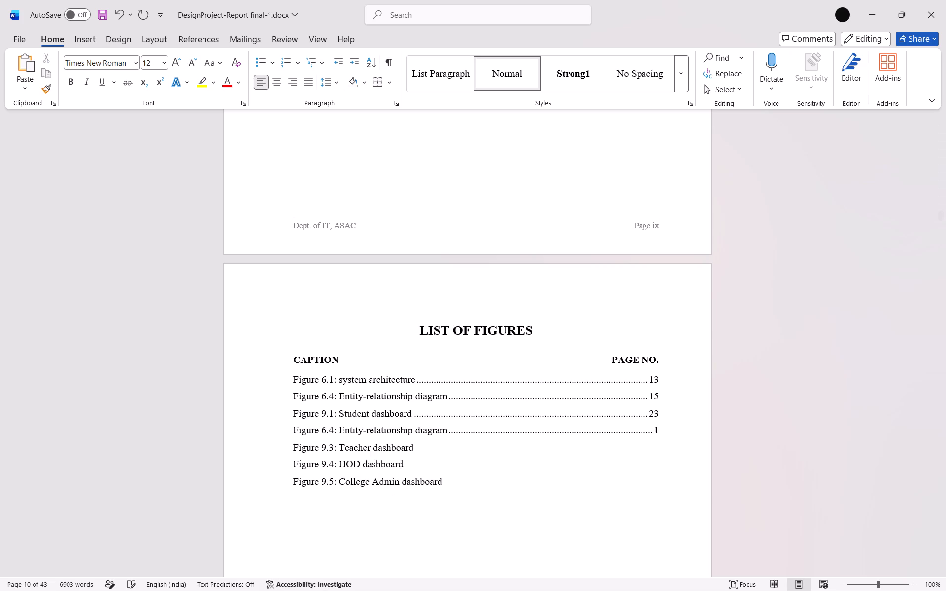
# Renumber the copied line below the Student dashboard entry as Figure 9.2.
pyautogui.click(328, 432)
pyautogui.press('Left')
pyautogui.press('BackSpace')
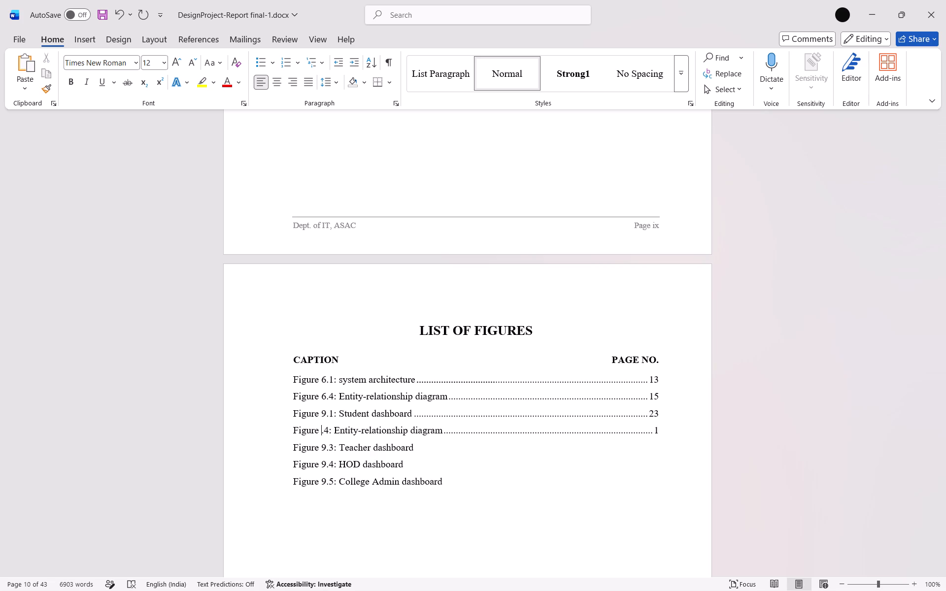
pyautogui.press('9')
pyautogui.press('Right')
pyautogui.press('Right')
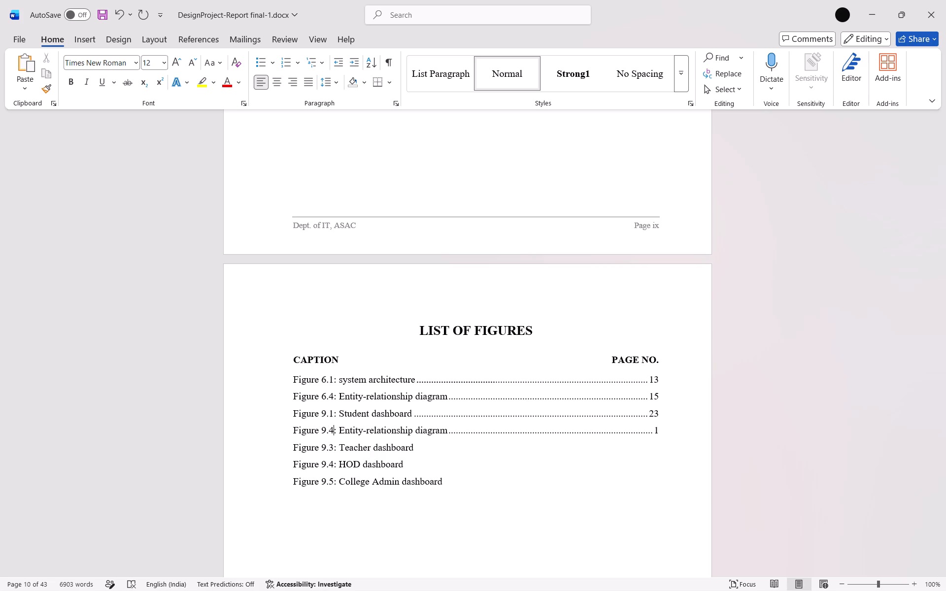
pyautogui.press('BackSpace')
pyautogui.press('2')
# Retitle the Figure 9.2 entry in the List of Figures as Student learning progress.
pyautogui.moveTo(342, 432); pyautogui.dragTo(416, 437)
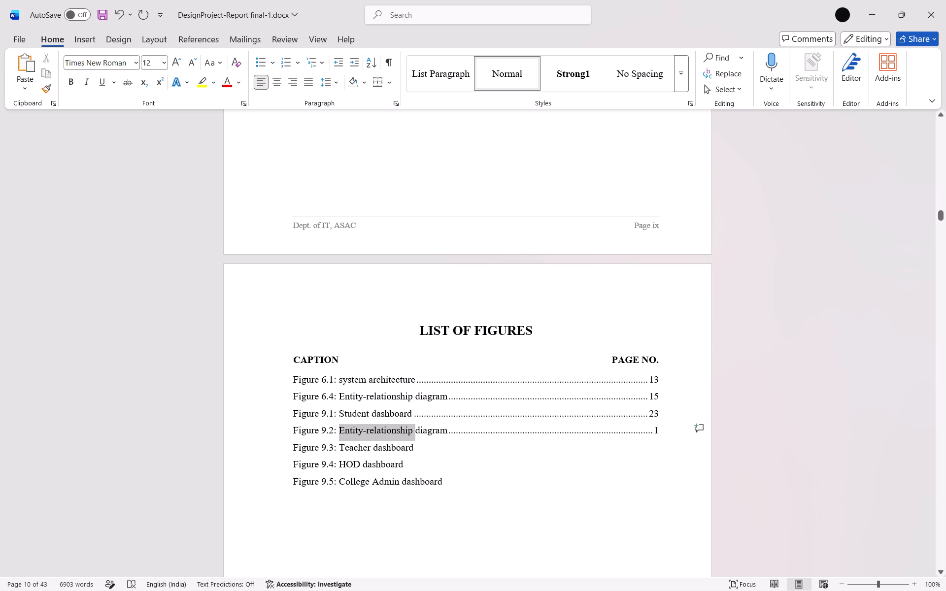
pyautogui.moveTo(416, 437); pyautogui.dragTo(444, 434)
pyautogui.write('student')
pyautogui.press('space')
pyautogui.write('learning')
pyautogui.press('space')
pyautogui.write('pro')
pyautogui.write('gess')
pyautogui.click(339, 430)
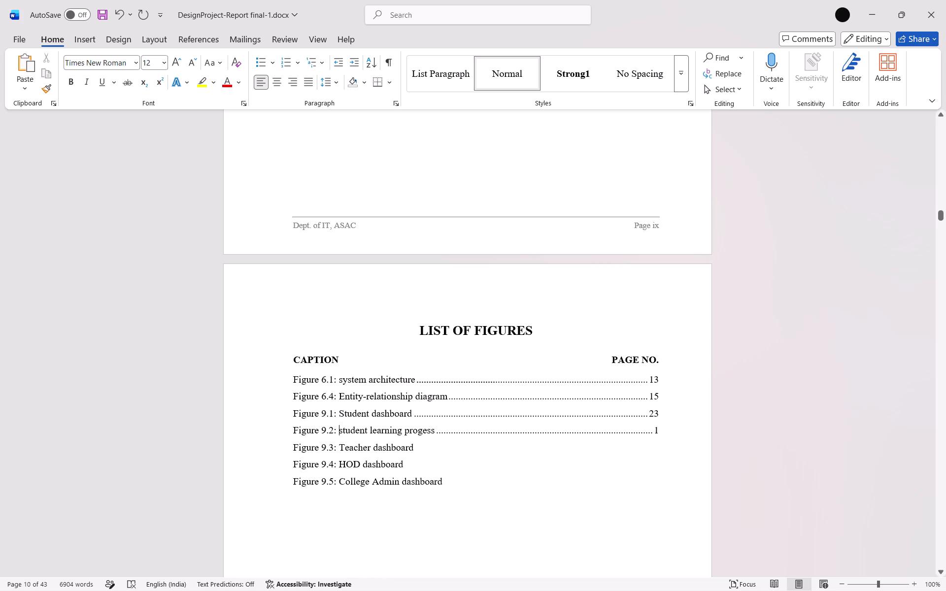
pyautogui.press('Right')
pyautogui.press('BackSpace')
pyautogui.hotkey('shift', 's')
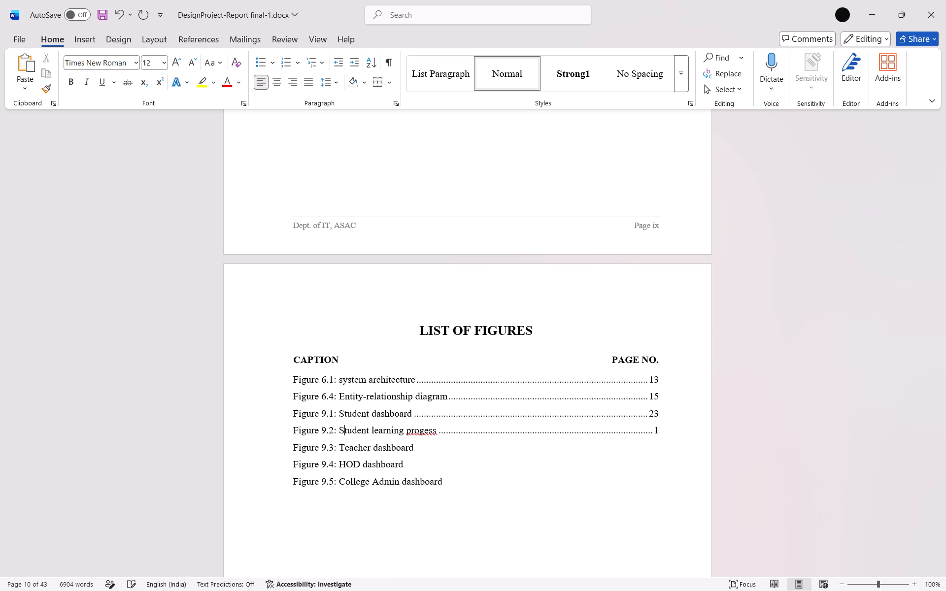
pyautogui.moveTo(499, 452); pyautogui.dragTo(519, 426)
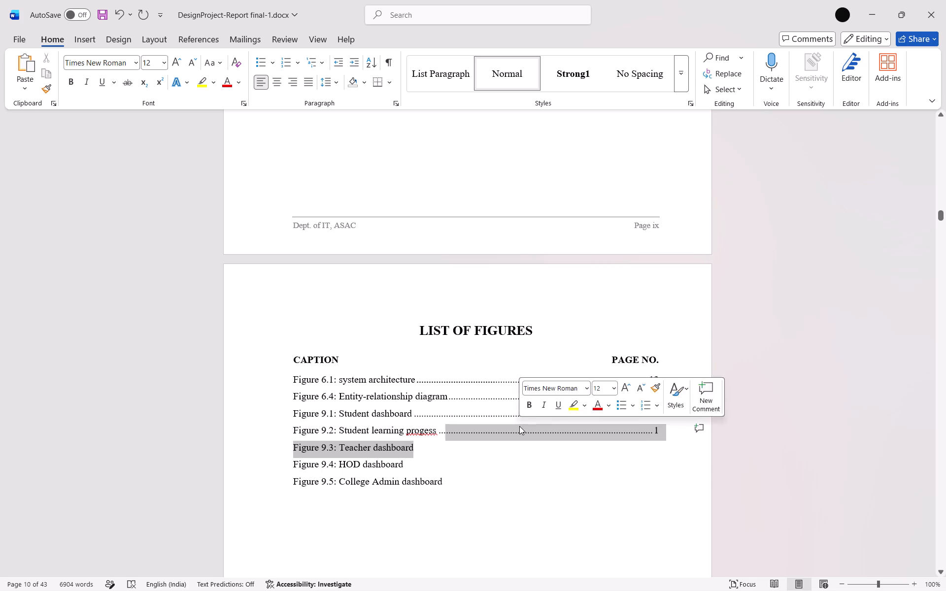
pyautogui.click(519, 426)
pyautogui.click(423, 431)
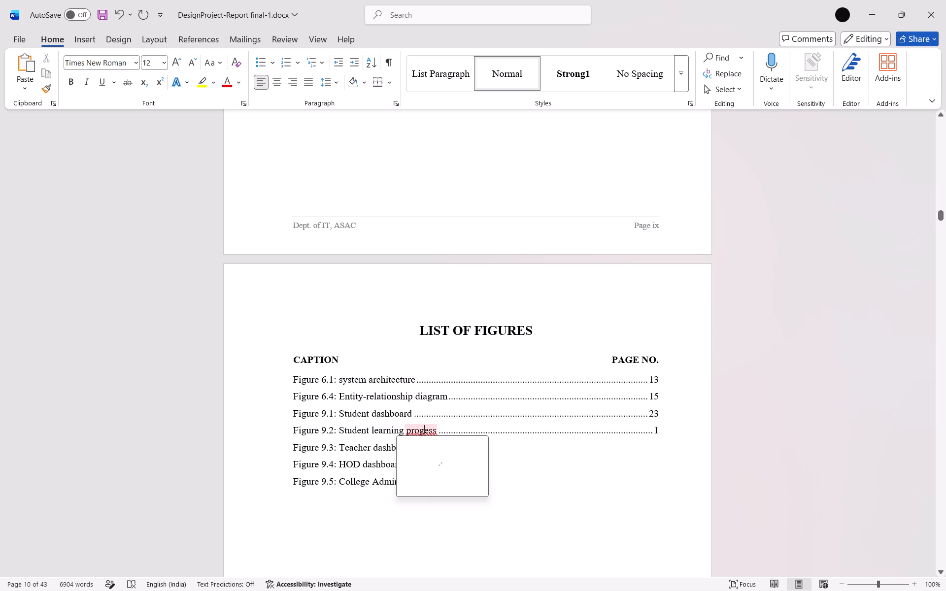
pyautogui.press('r')
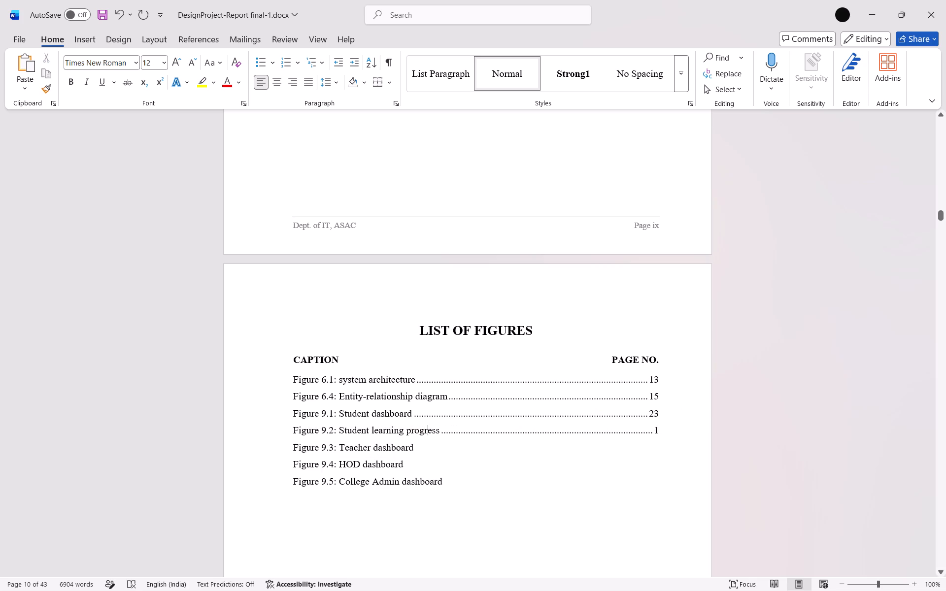
# Set the page number of the Figure 9.2 Student learning progress entry to 23.
pyautogui.click(661, 430)
pyautogui.press('BackSpace')
pyautogui.press('2')
pyautogui.press('3')
# Replace the Figure 9.3 line with a copy of the dotted-leader Figure 6.4 line and renumber the copy as Figure 9.3.
pyautogui.moveTo(293, 450); pyautogui.dragTo(402, 442)
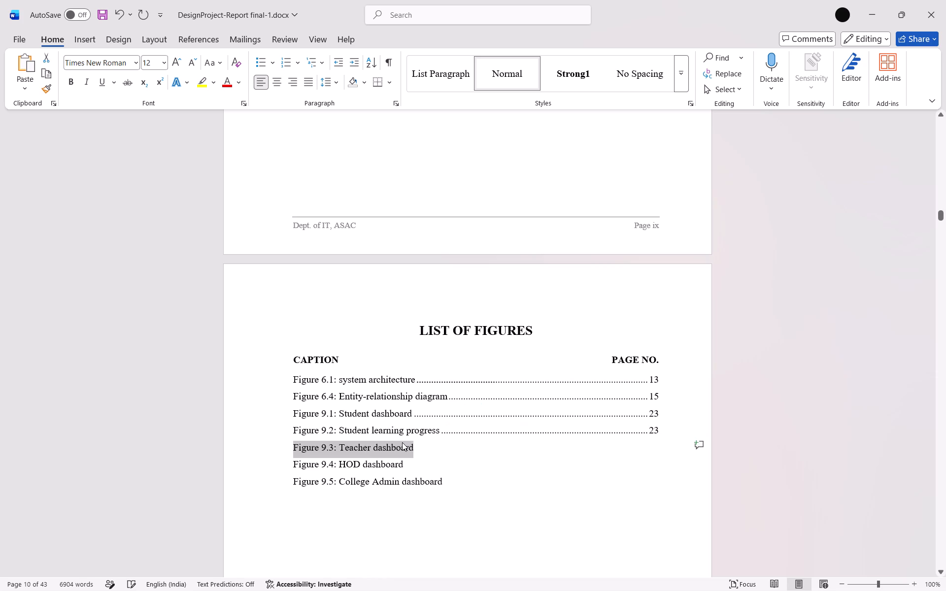
pyautogui.hotkey('ctrl', 'v')
pyautogui.press('BackSpace')
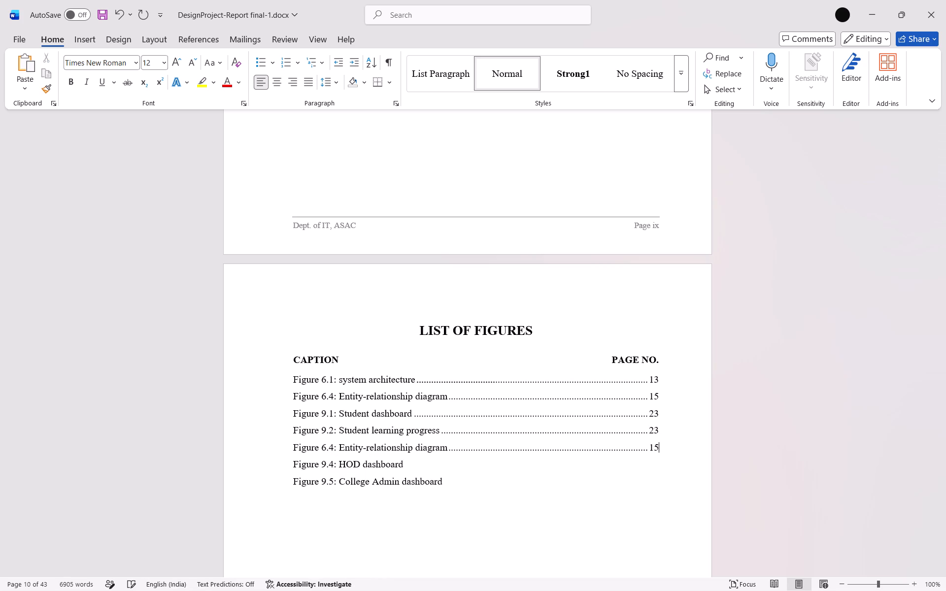
pyautogui.click(327, 449)
pyautogui.press('BackSpace')
pyautogui.press('9')
pyautogui.press('Right')
pyautogui.press('Right')
pyautogui.press('BackSpace')
pyautogui.press('3')
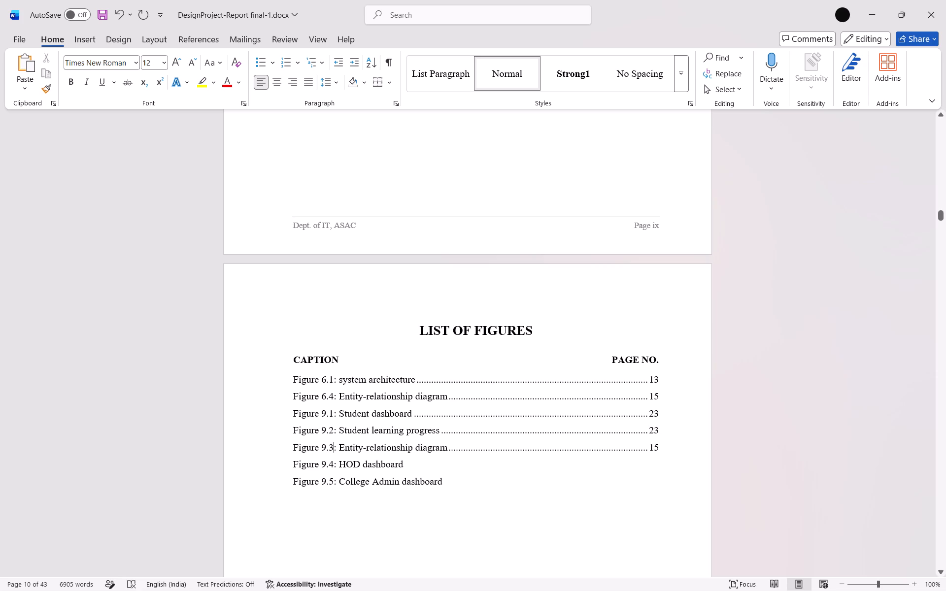
# Retitle the Figure 9.3 entry as Teachers dashboard and set its page number to 24.
pyautogui.moveTo(340, 448); pyautogui.dragTo(429, 446)
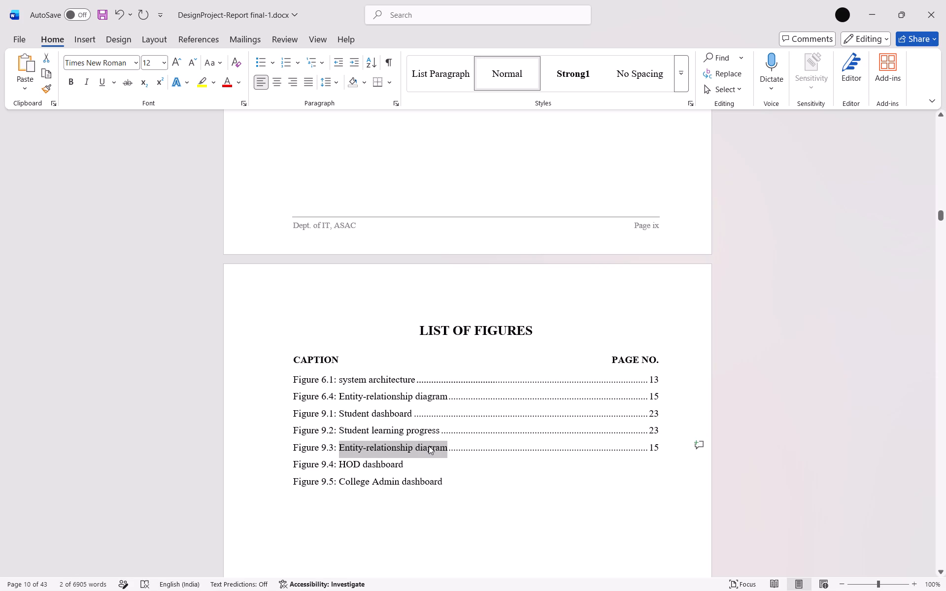
pyautogui.write('Teachers')
pyautogui.press('space')
pyautogui.write('dashboard')
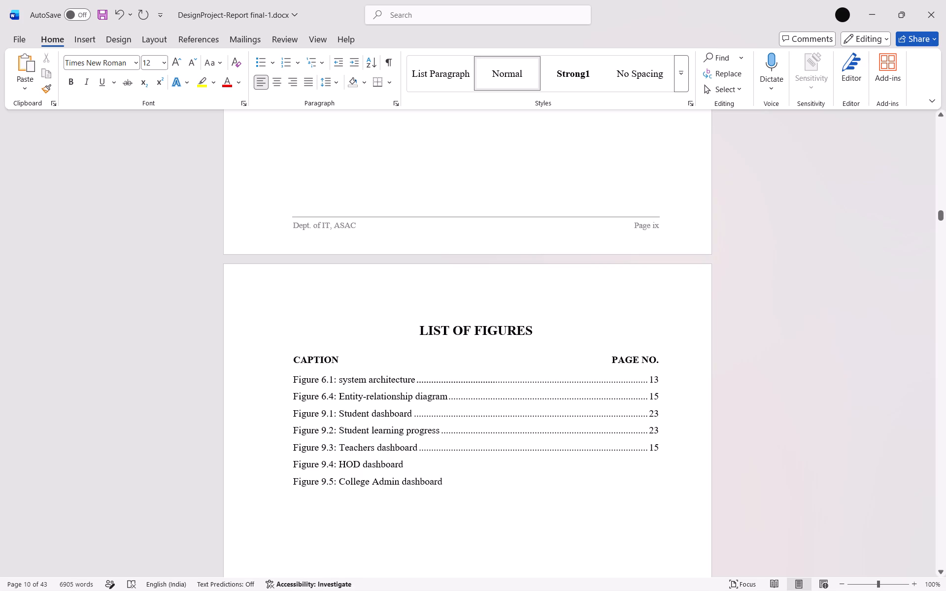
pyautogui.click(658, 448)
pyautogui.press('BackSpace')
pyautogui.press('BackSpace')
pyautogui.write('24')
# Replace the Figure 9.4 line with a copy of the Figure 6.4 line and retitle the copy as HOD dashboard.
pyautogui.moveTo(290, 462); pyautogui.dragTo(403, 464)
pyautogui.hotkey('ctrl', 'v')
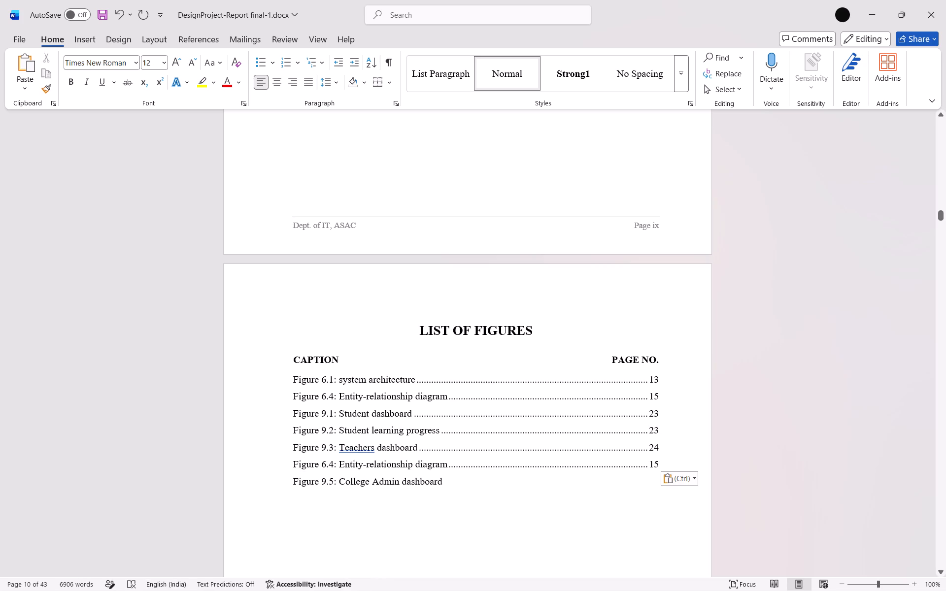
pyautogui.moveTo(378, 450); pyautogui.dragTo(416, 447)
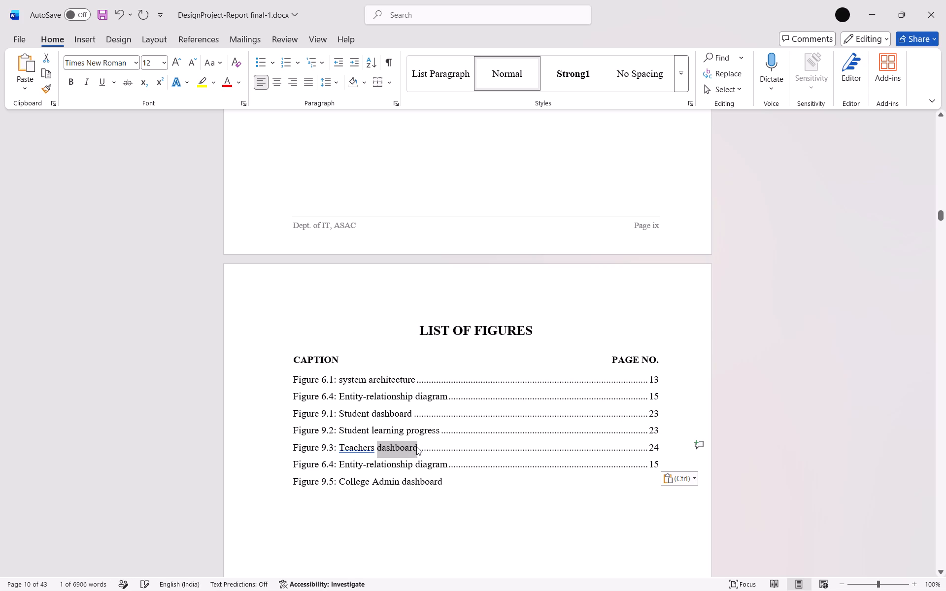
pyautogui.hotkey('ctrl', 'c')
pyautogui.moveTo(339, 467); pyautogui.dragTo(431, 468)
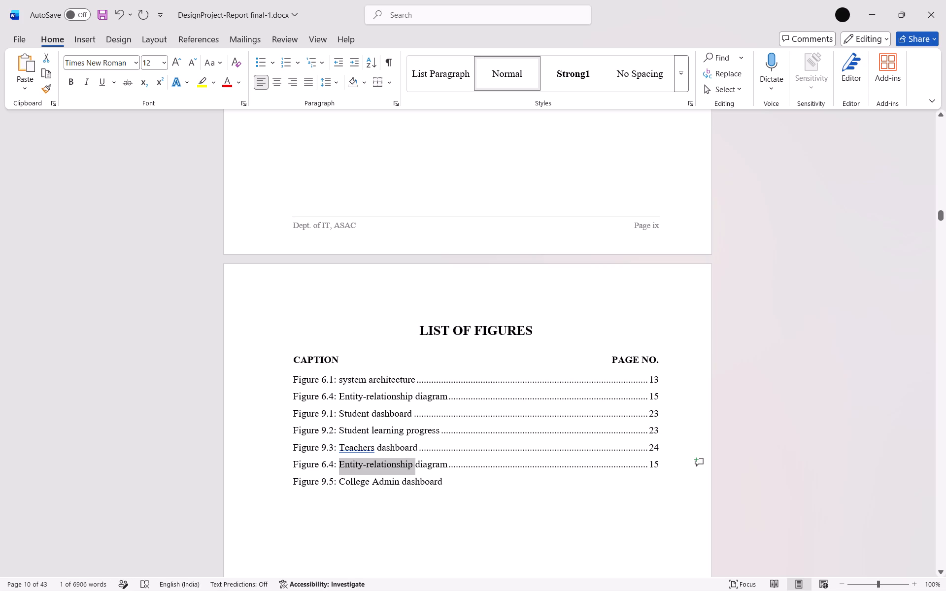
pyautogui.moveTo(431, 468); pyautogui.dragTo(442, 468)
pyautogui.write('HO')
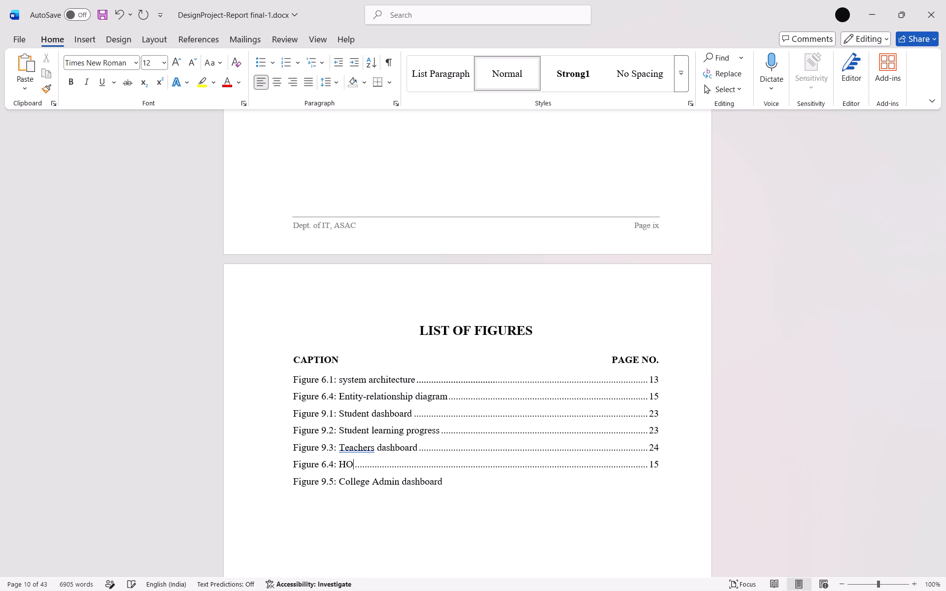
pyautogui.write('D')
pyautogui.press('space')
pyautogui.hotkey('ctrl', 'v')
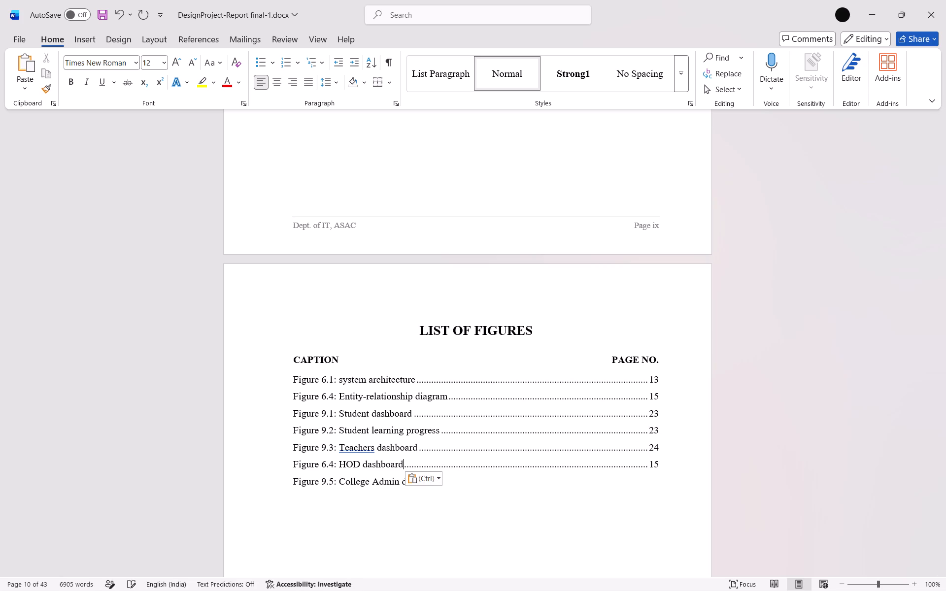
# Set the HOD dashboard entry's page number to 24 and renumber the entry as Figure 9.4.
pyautogui.click(665, 461)
pyautogui.press('BackSpace')
pyautogui.press('BackSpace')
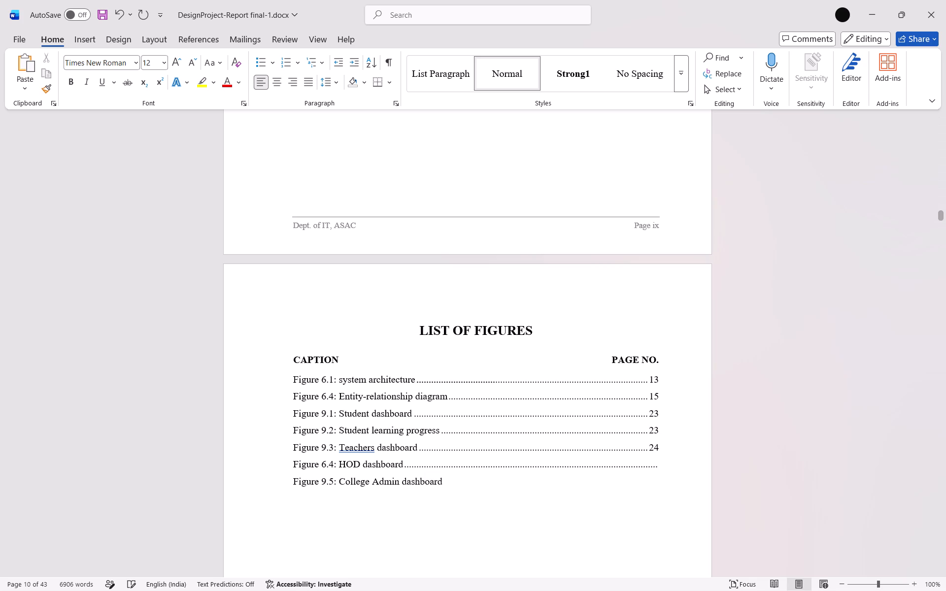
pyautogui.write('24')
pyautogui.click(326, 467)
pyautogui.press('BackSpace')
pyautogui.press('9')
# Replace the Figure 9.5 line with a copy of the Figure 9.4 line and retitle the copy as College admin dashboard.
pyautogui.moveTo(291, 467); pyautogui.dragTo(652, 467)
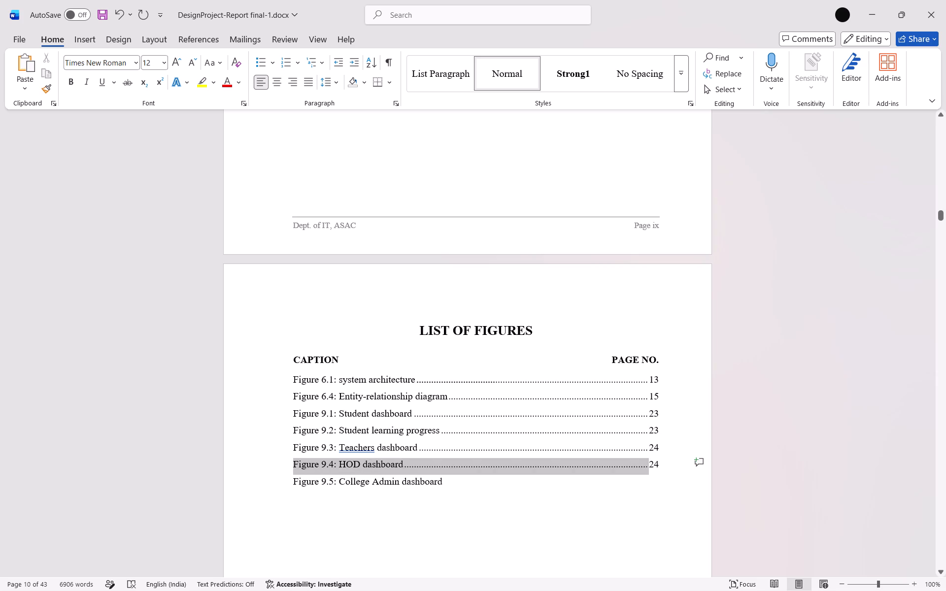
pyautogui.moveTo(652, 467); pyautogui.dragTo(659, 467)
pyautogui.hotkey('ctrl', 'c')
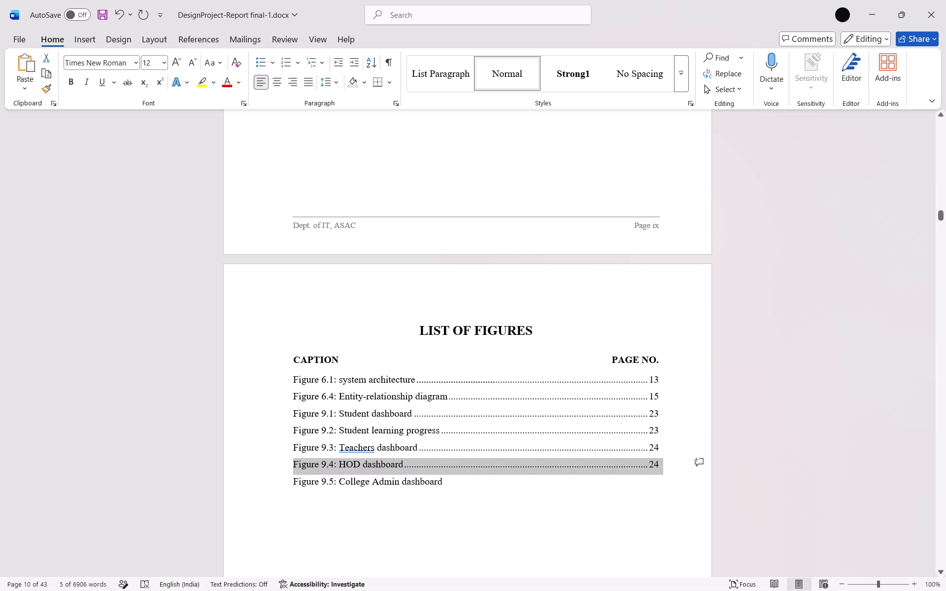
pyautogui.moveTo(294, 483); pyautogui.dragTo(443, 490)
pyautogui.hotkey('ctrl', 'v')
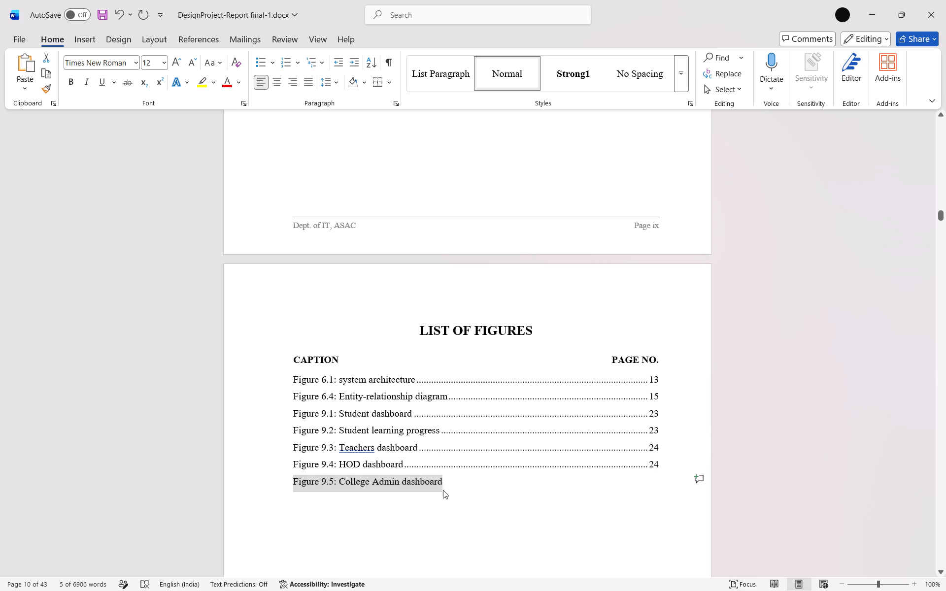
pyautogui.doubleClick(351, 482)
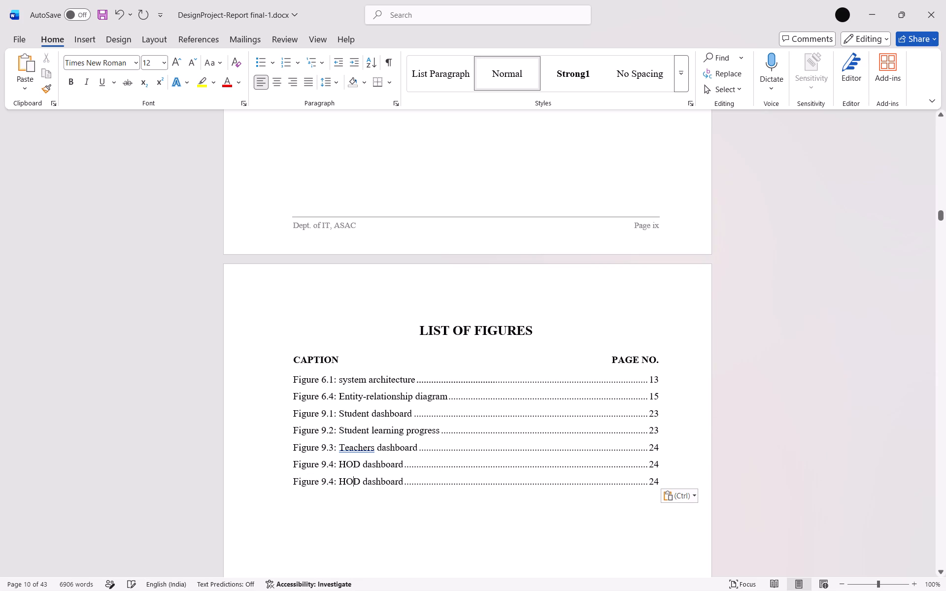
pyautogui.write('College A')
pyautogui.press('BackSpace')
pyautogui.write('admin')
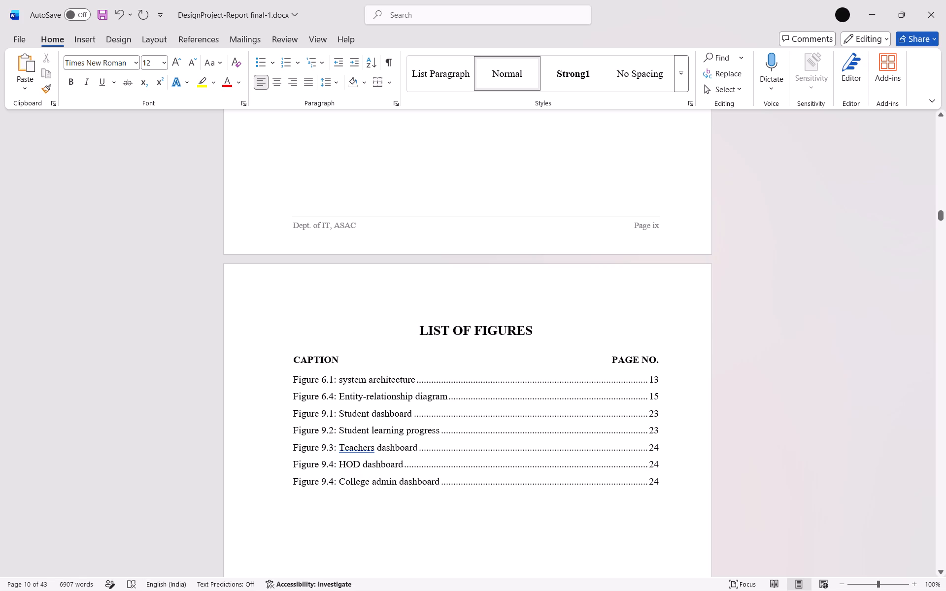
# Renumber the College admin dashboard entry as Figure 9.5.
pyautogui.click(333, 484)
pyautogui.press('5')
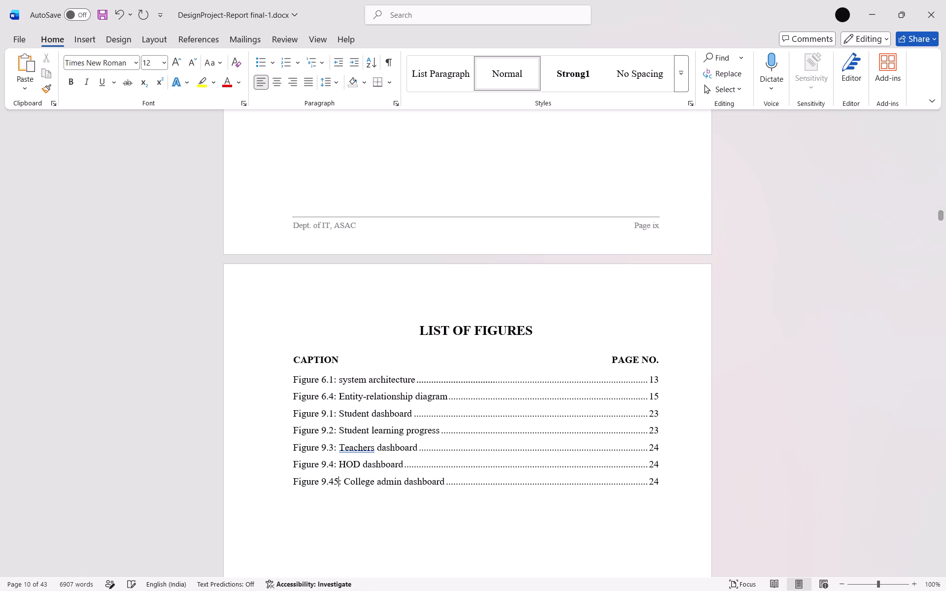
pyautogui.press('BackSpace')
pyautogui.press('5')
pyautogui.press('BackSpace')
pyautogui.press('BackSpace')
pyautogui.press('5')
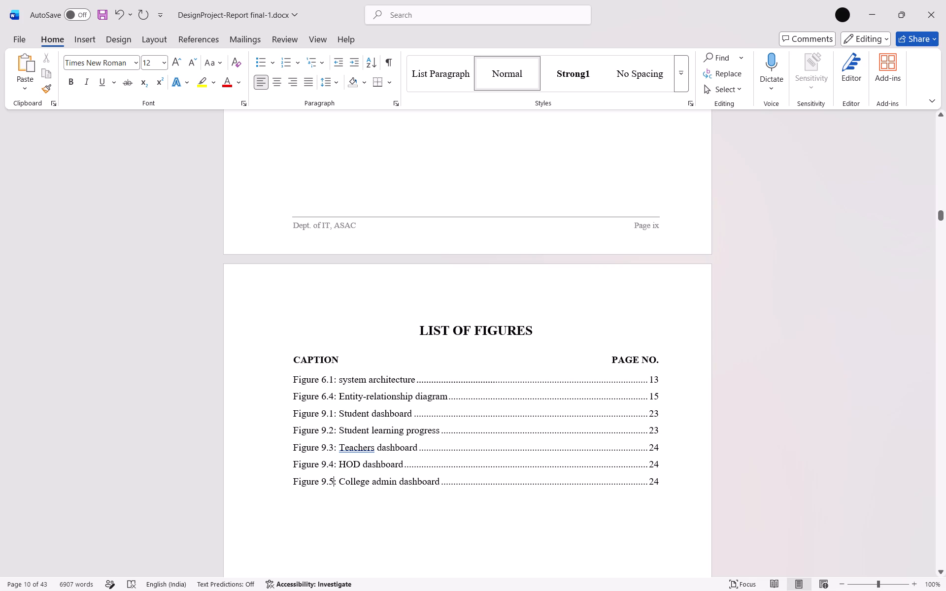
# Review the List of Figures, the abbreviations table, and the closing pages from the appendices back to the conclusion chapter.
pyautogui.scroll(-6, 427, 493)
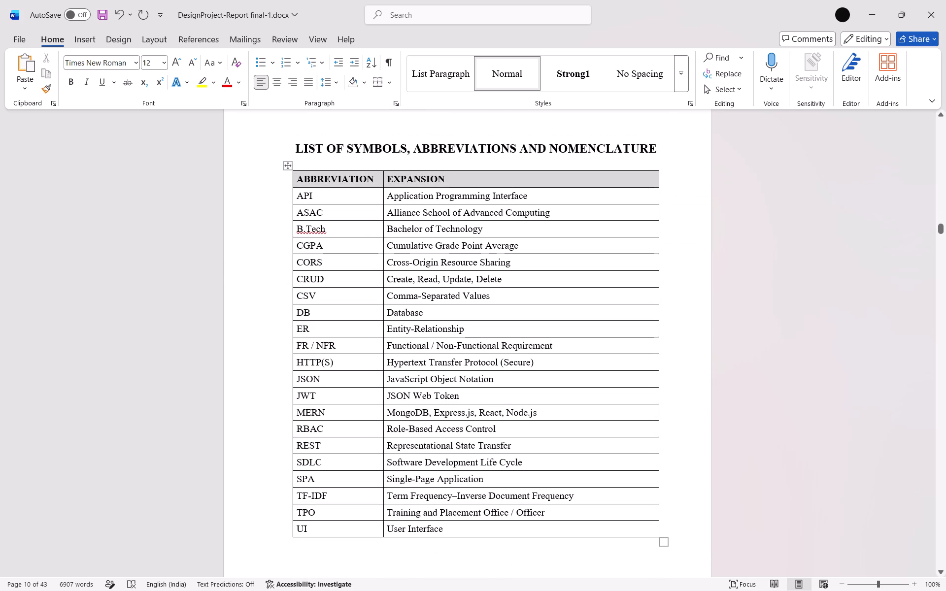
pyautogui.scroll(5, 427, 493)
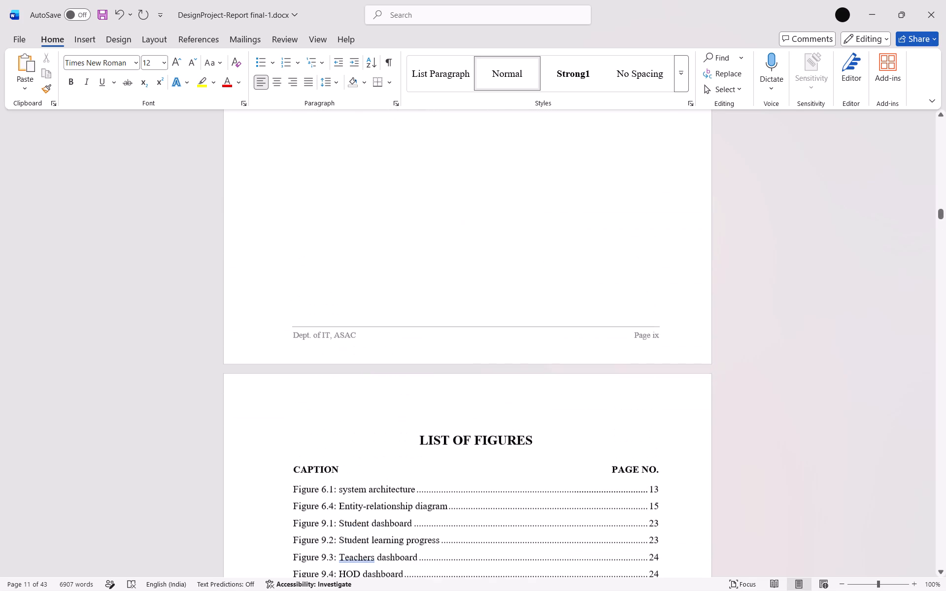
pyautogui.scroll(-20, 427, 493)
pyautogui.scroll(-20, 427, 493)
pyautogui.scroll(-20, 427, 493)
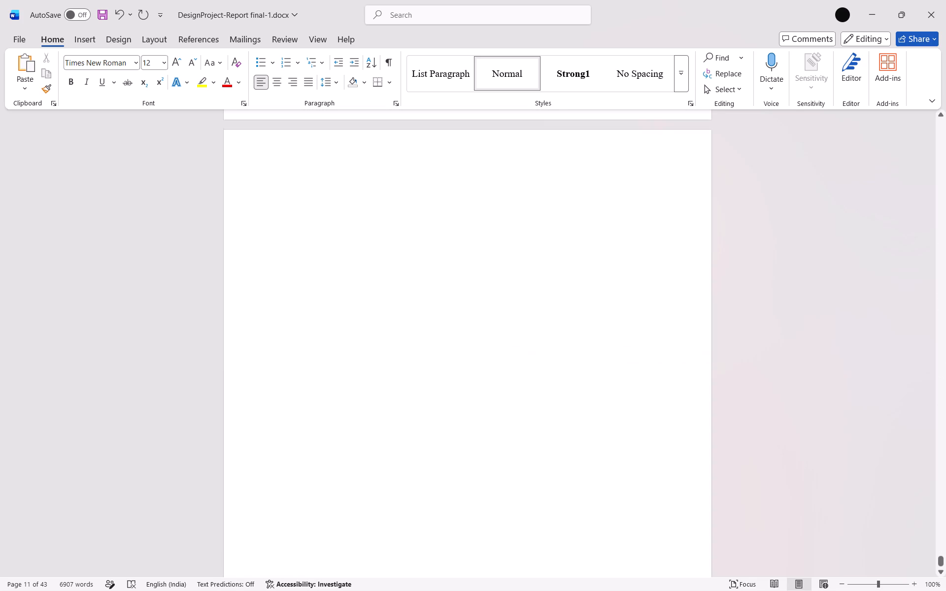
pyautogui.hscroll(1, 427, 493)
pyautogui.scroll(2, 427, 493)
pyautogui.scroll(4, 465, 395)
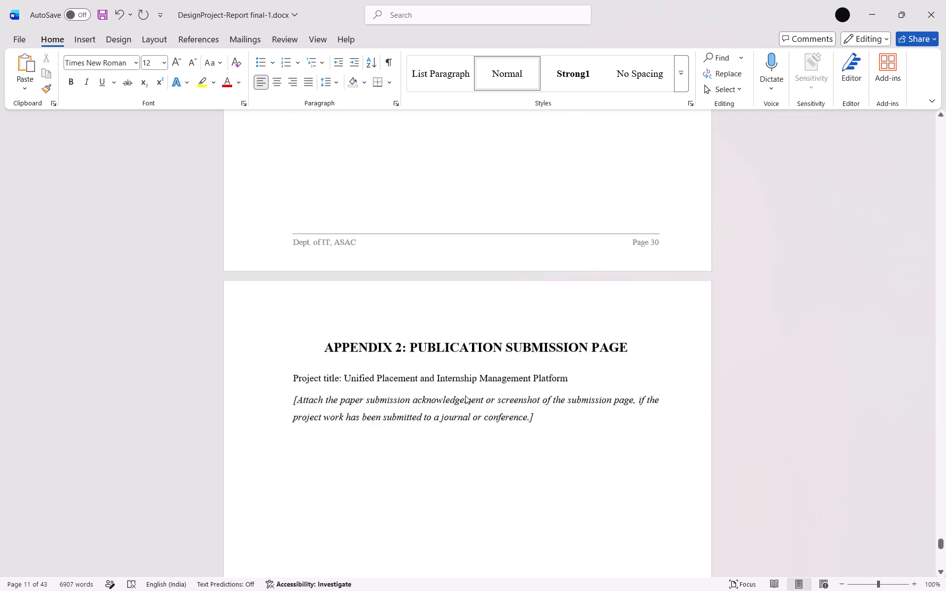
pyautogui.scroll(8, 465, 395)
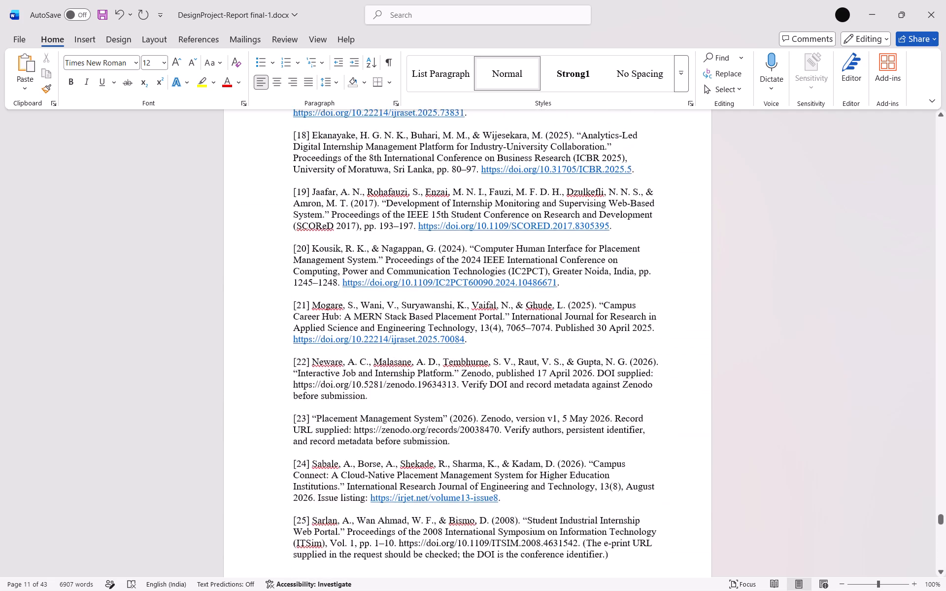
pyautogui.scroll(5, 465, 395)
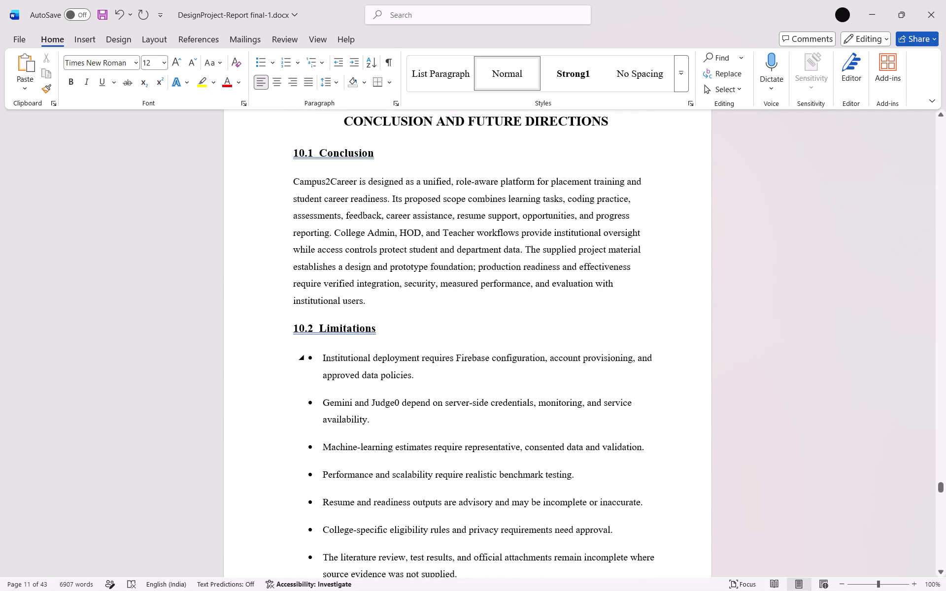
pyautogui.scroll(1, 465, 395)
pyautogui.scroll(-5, 465, 395)
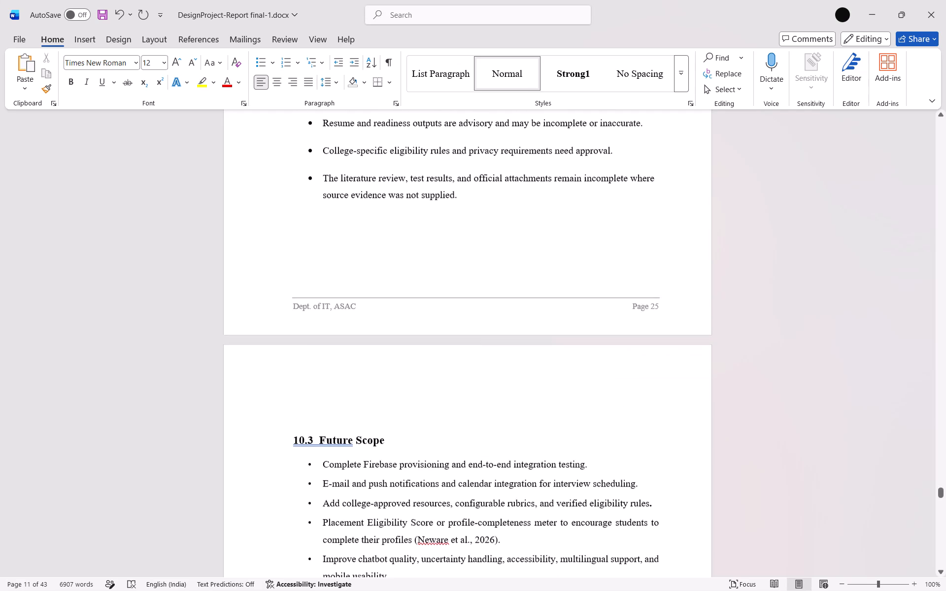
# Review the report from the title page through the acknowledgement, abstract and table of contents to the List of Tables.
pyautogui.scroll(20, 465, 395)
pyautogui.scroll(20, 465, 395)
pyautogui.scroll(20, 465, 395)
pyautogui.scroll(4, 465, 395)
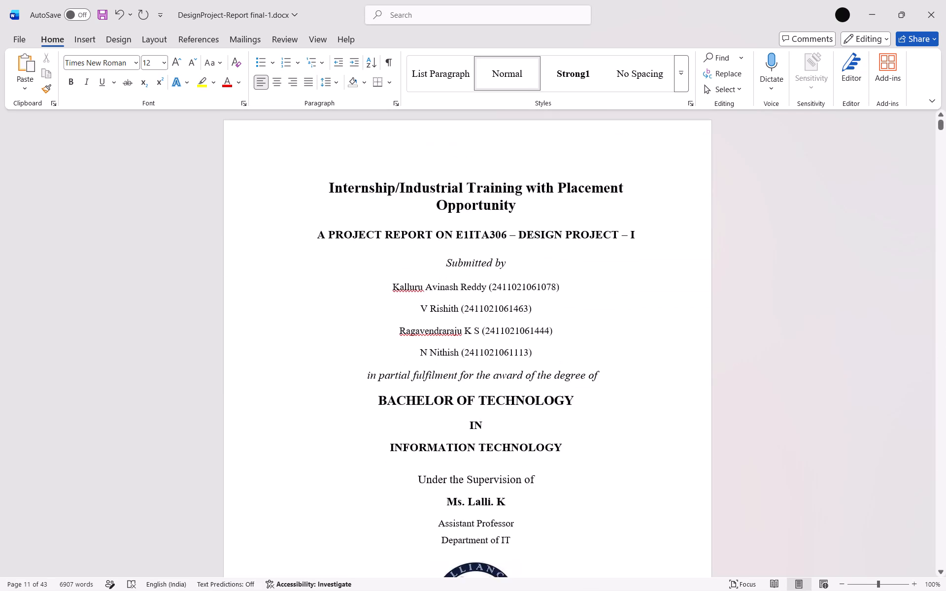
pyautogui.scroll(-8, 465, 395)
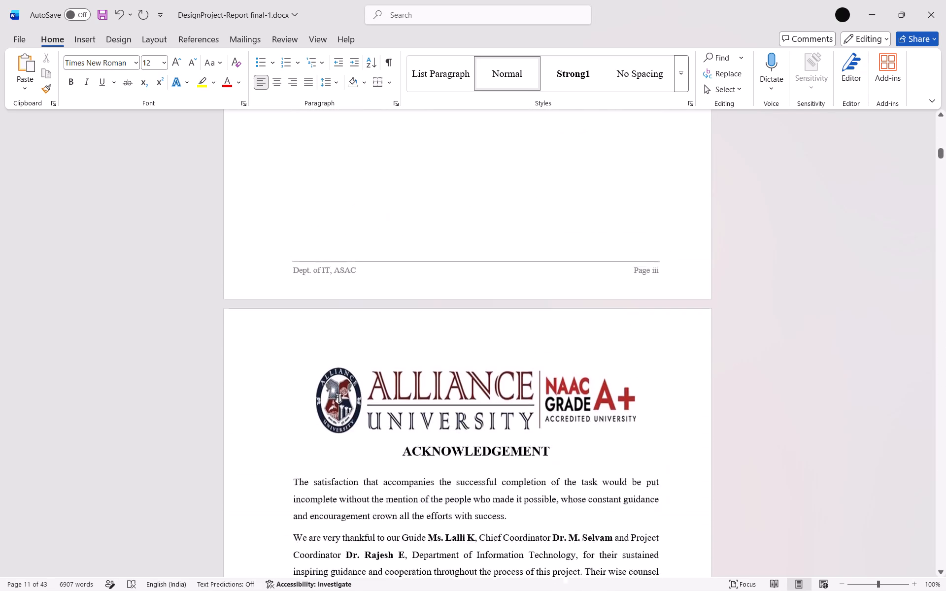
pyautogui.scroll(-6, 465, 395)
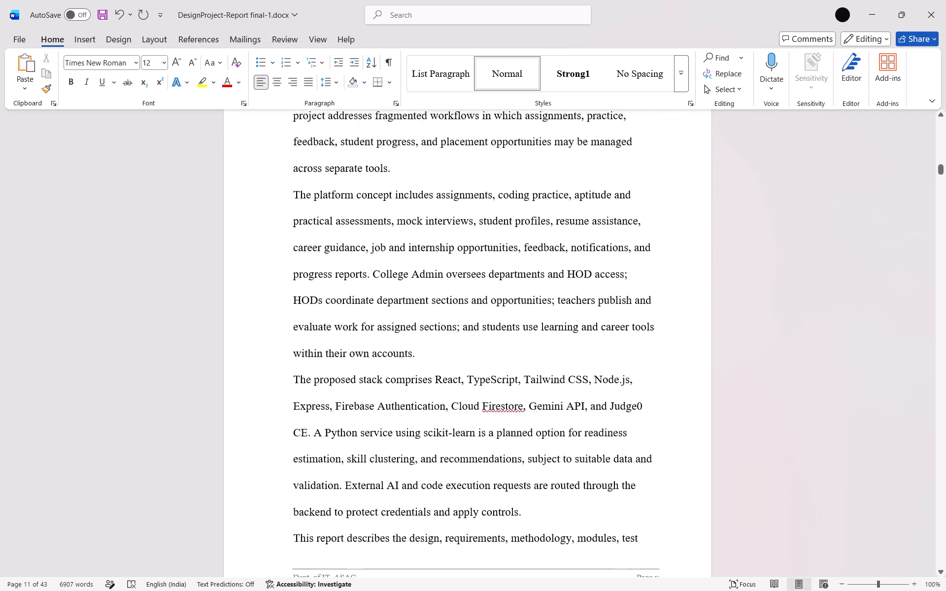
pyautogui.scroll(-4, 465, 395)
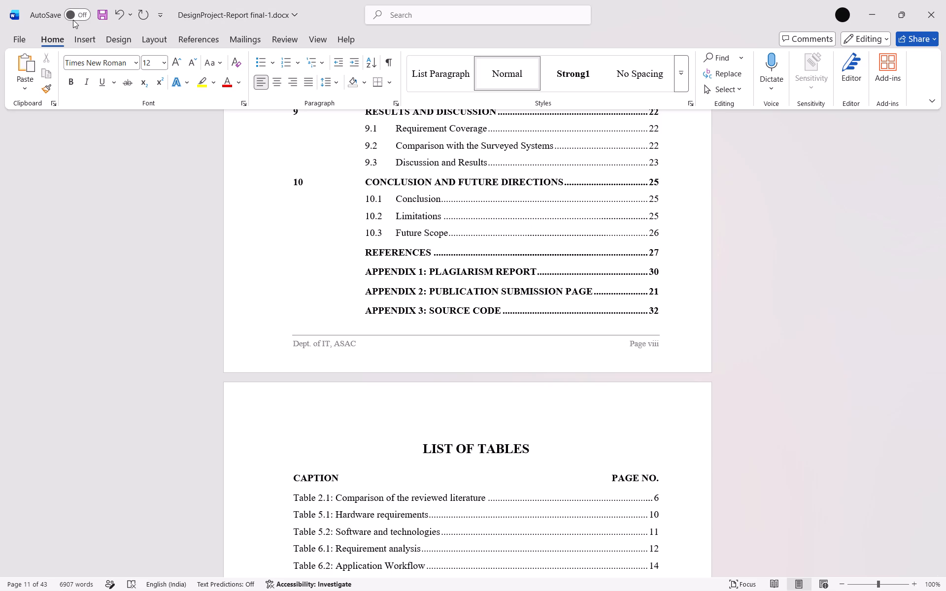
# Save a PDF copy of the report to the Desktop folder as Final, with standard optimization and opening after publishing.
pyautogui.click(15, 40)
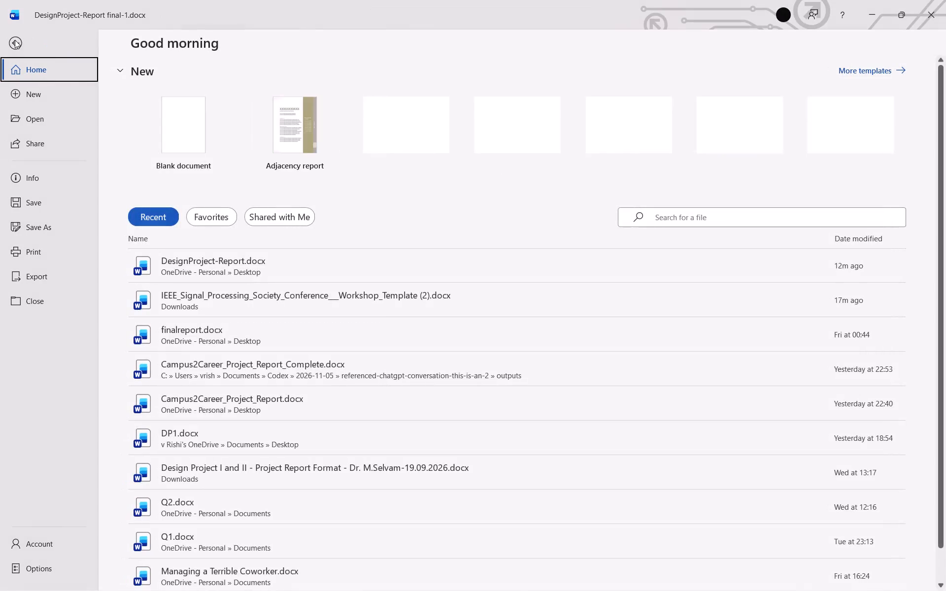
pyautogui.click(47, 231)
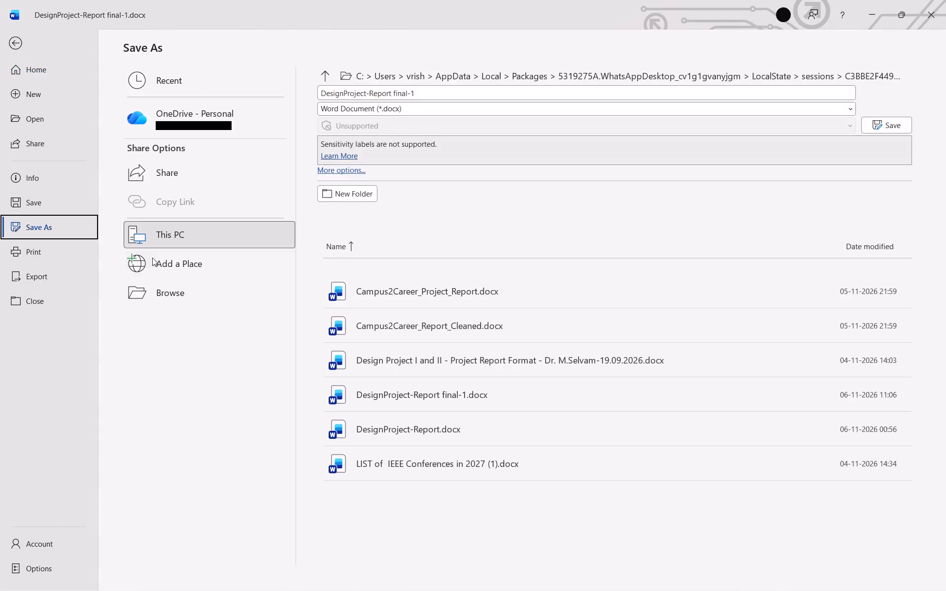
pyautogui.click(192, 291)
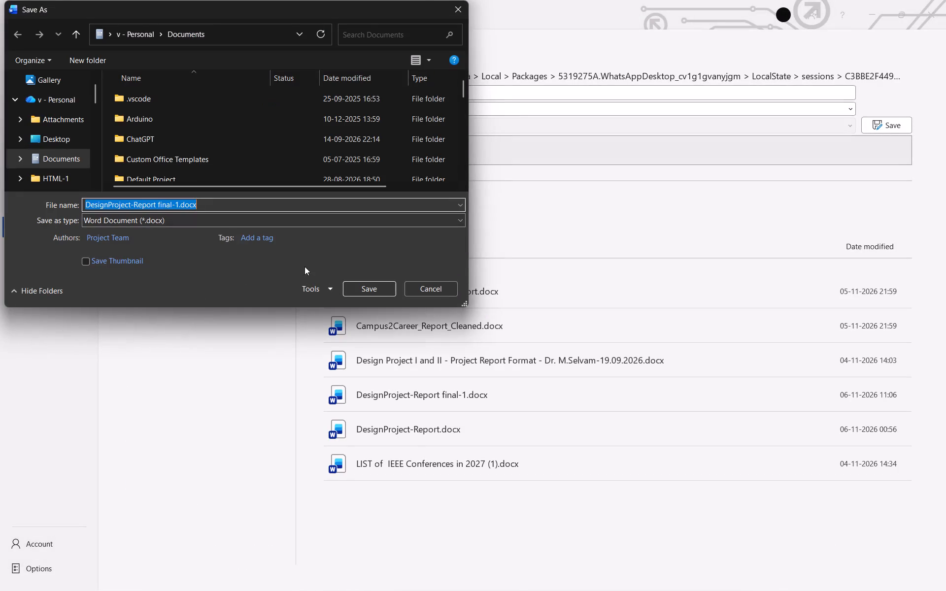
pyautogui.scroll(-1, 47, 143)
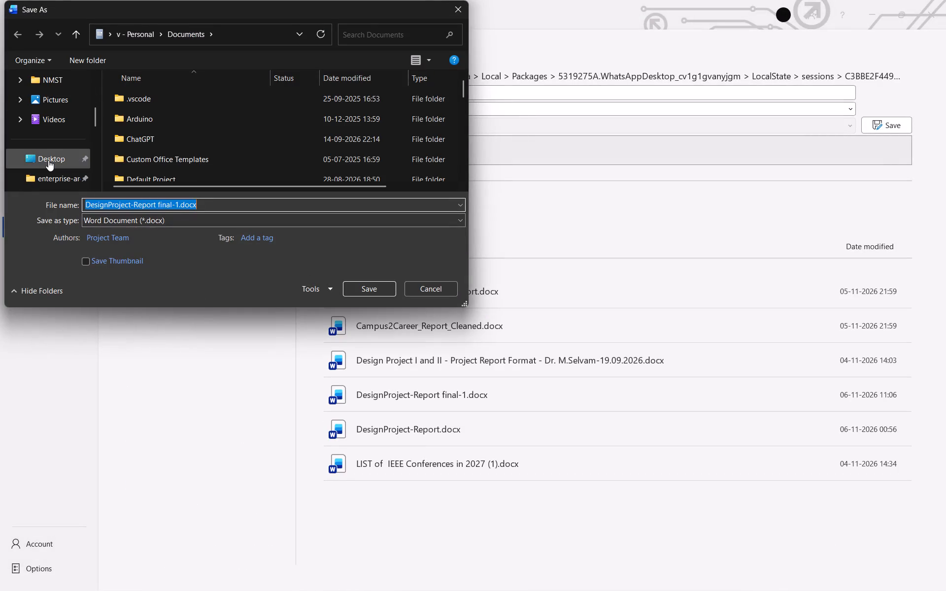
pyautogui.click(48, 160)
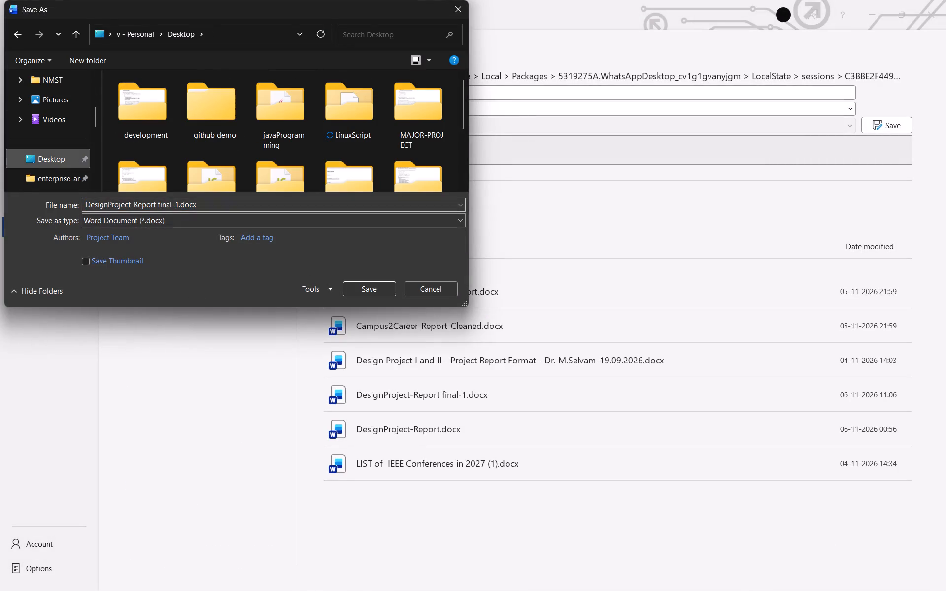
pyautogui.moveTo(156, 204); pyautogui.dragTo(100, 204)
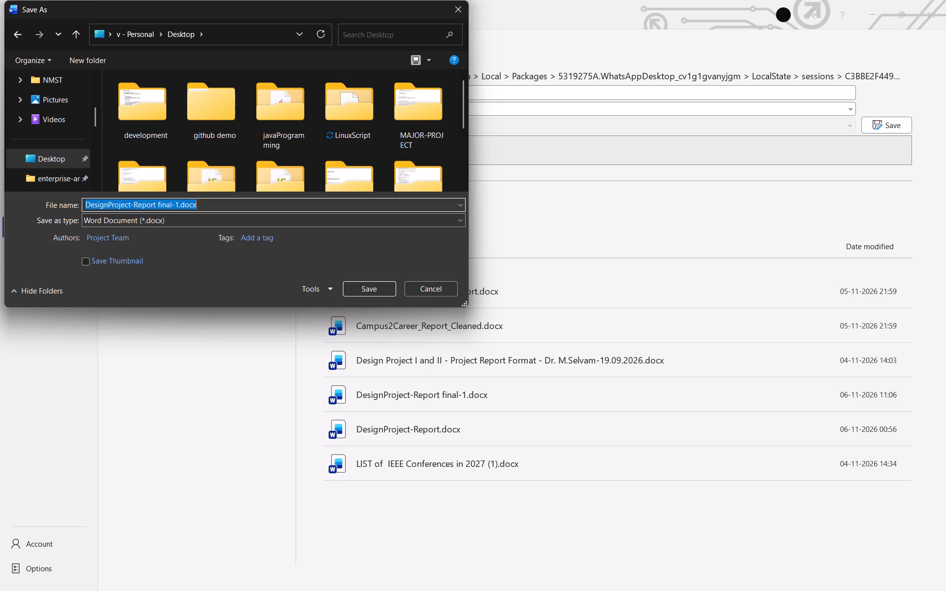
pyautogui.write('Final')
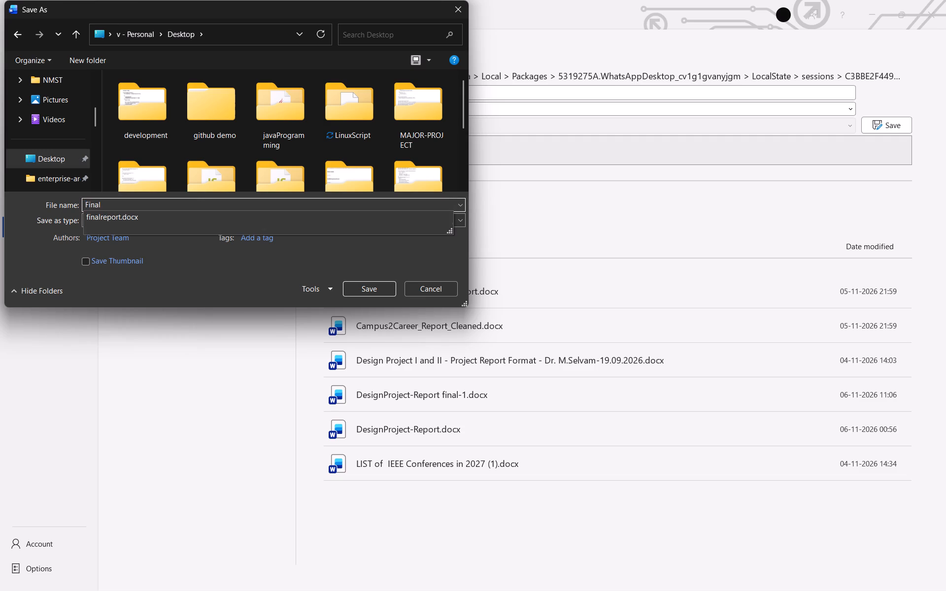
pyautogui.click(175, 307)
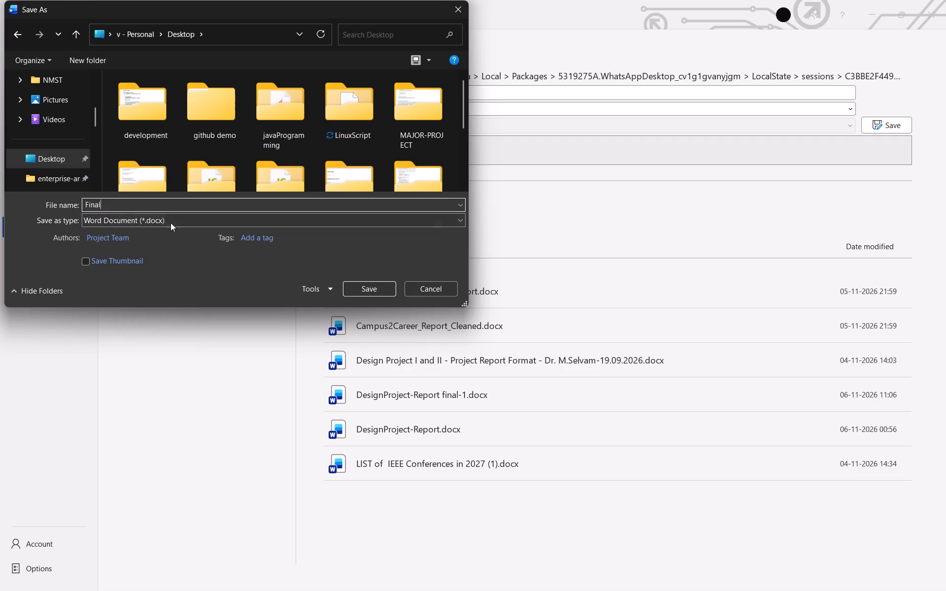
pyautogui.click(170, 221)
pyautogui.click(141, 291)
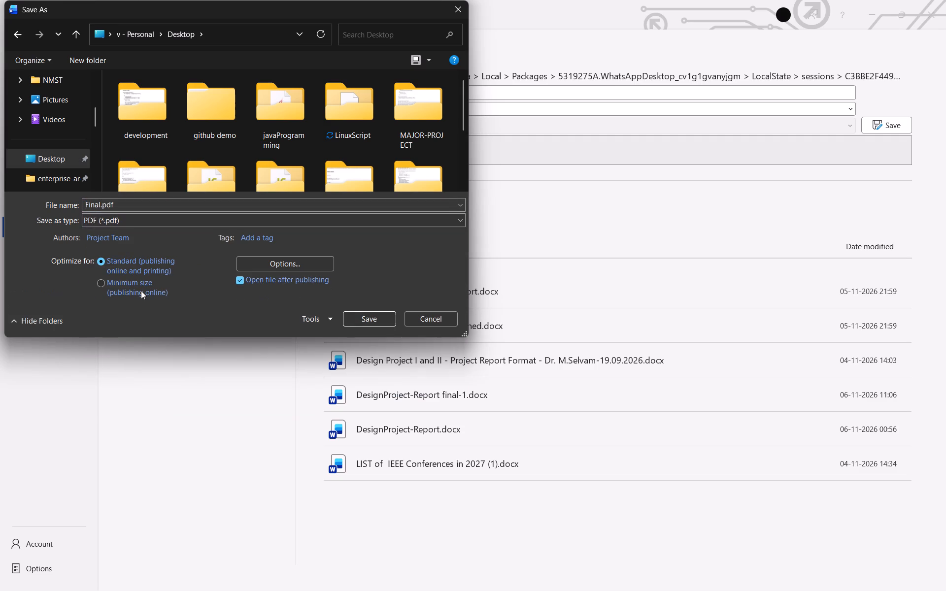
pyautogui.click(358, 317)
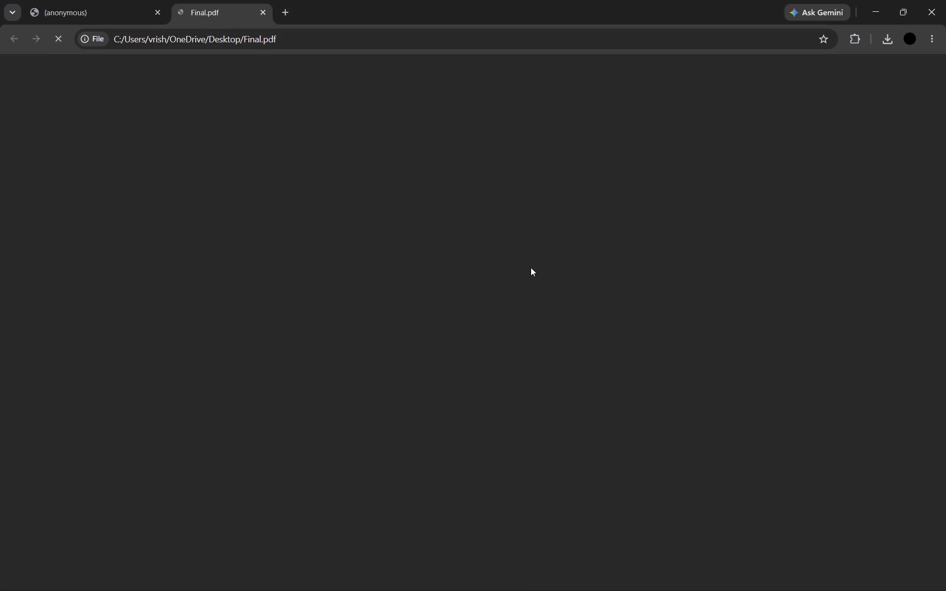
# Switch back to the report in Word and open its file management view.
pyautogui.hotkey('alt', 'Tab')
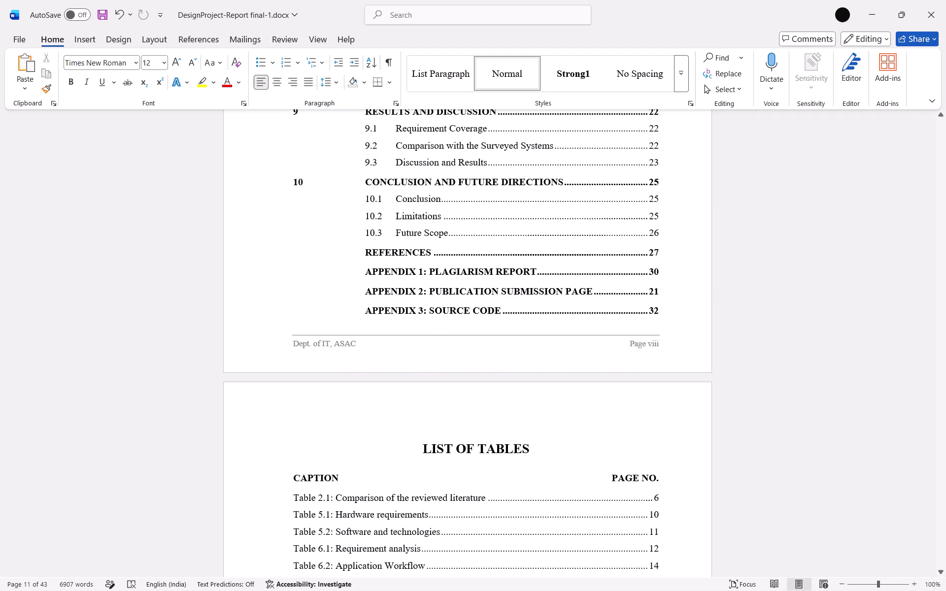
pyautogui.click(16, 37)
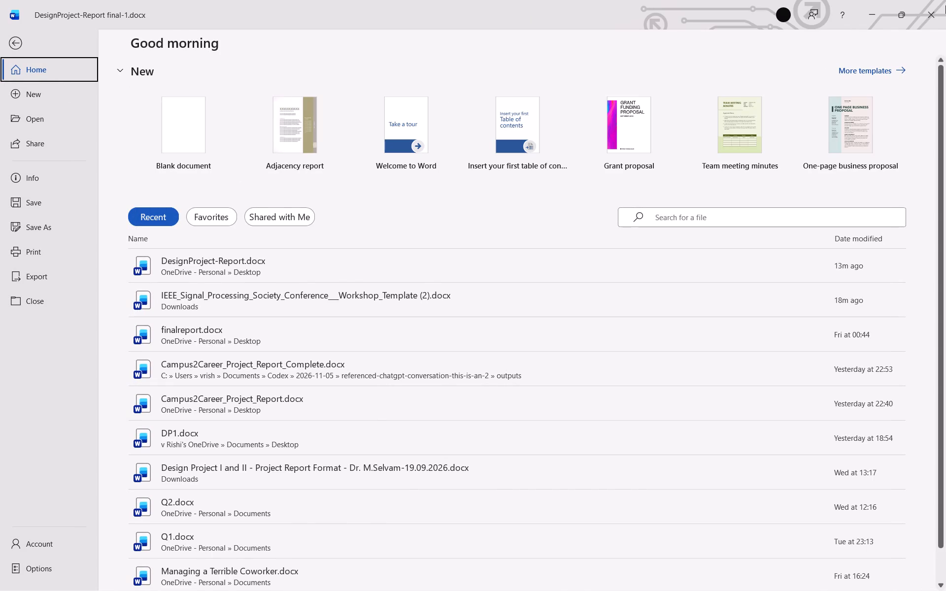
# Close the DesignProject-Report final-1 document, saving its changes in the current 2026-45 folder.
pyautogui.click(945, 5)
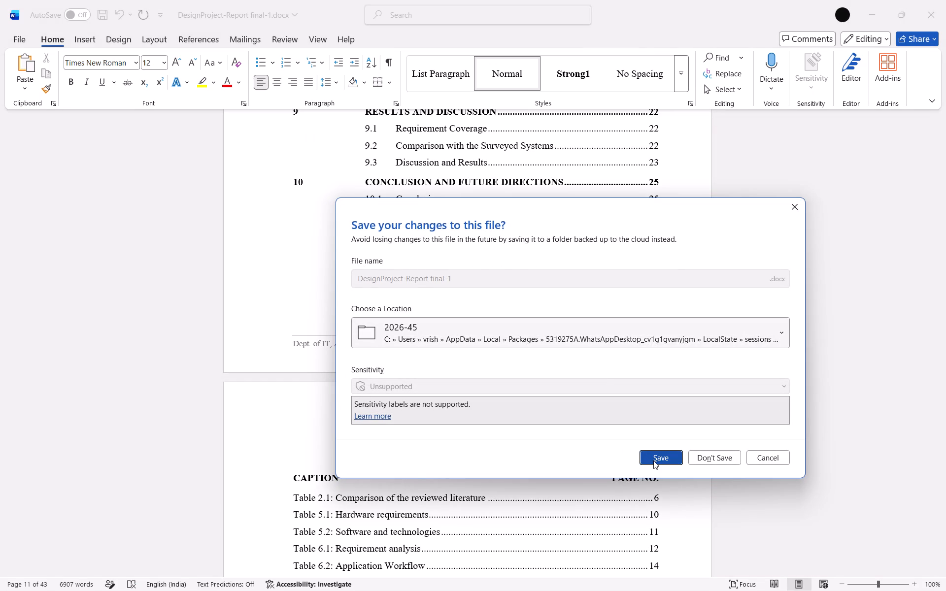
pyautogui.click(653, 460)
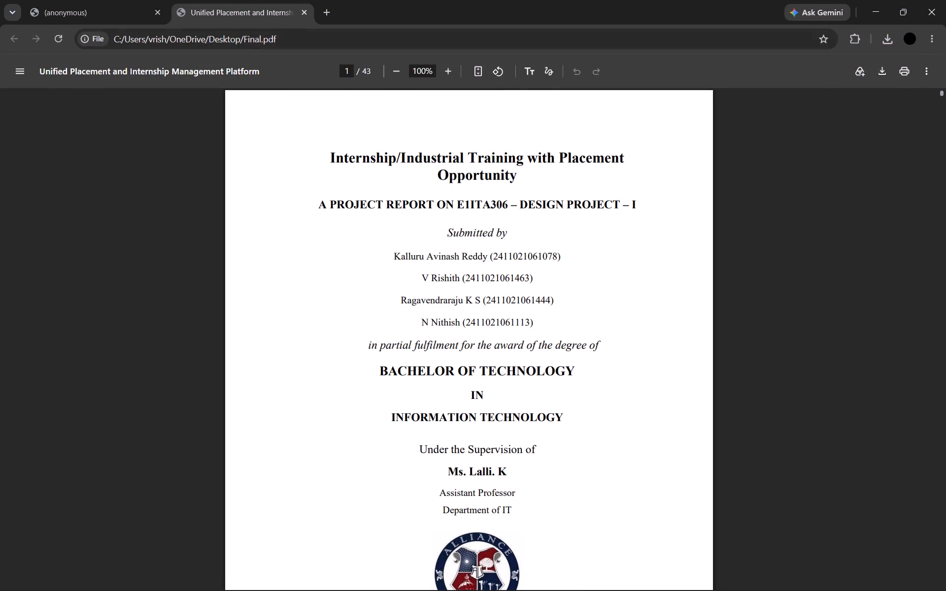
# Check the exported Final PDF in Chrome from the title page through the certificate to the declaration page, and close it.
pyautogui.scroll(-7, 382, 195)
pyautogui.scroll(2, 382, 195)
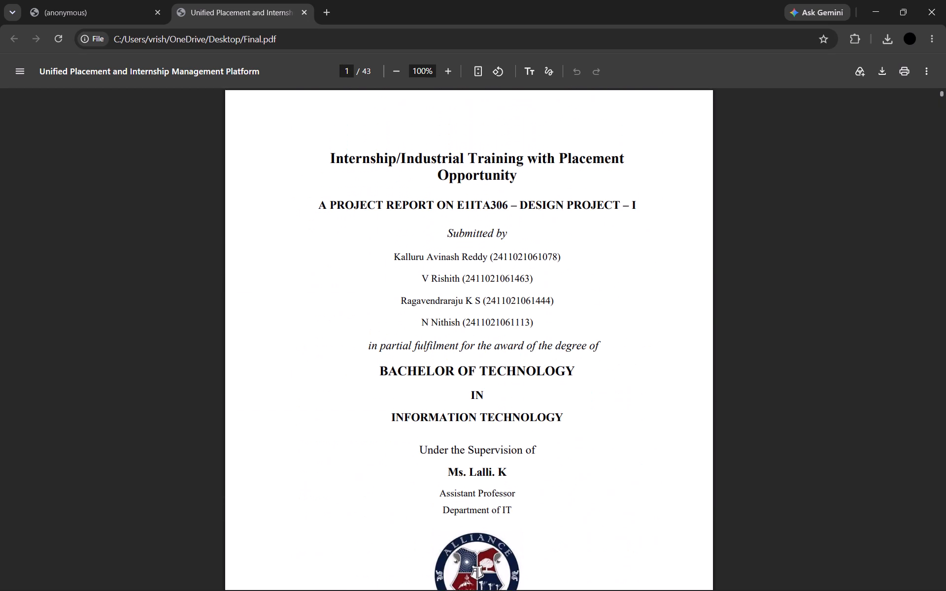
pyautogui.scroll(1, 382, 195)
pyautogui.scroll(-8, 382, 195)
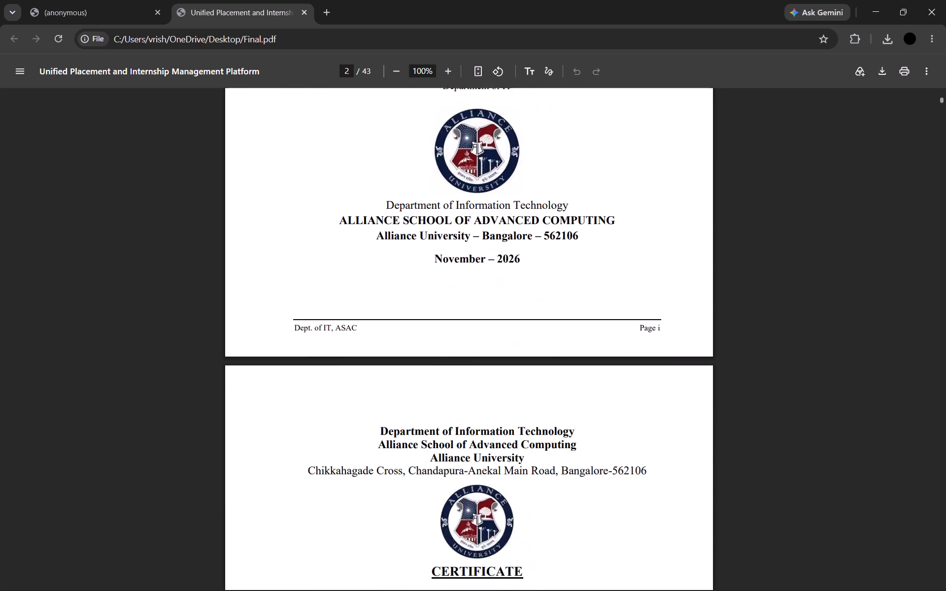
pyautogui.scroll(-10, 382, 195)
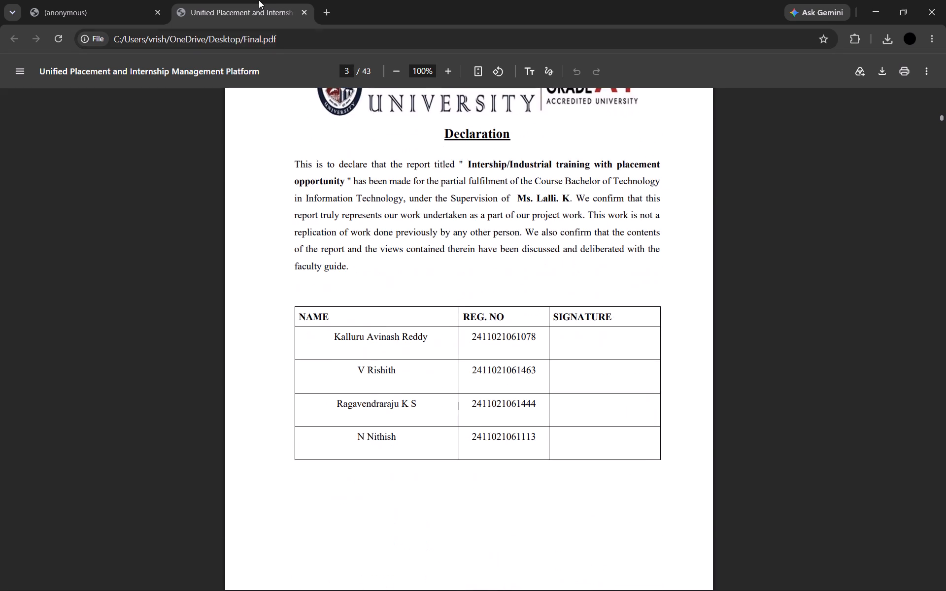
pyautogui.click(304, 8)
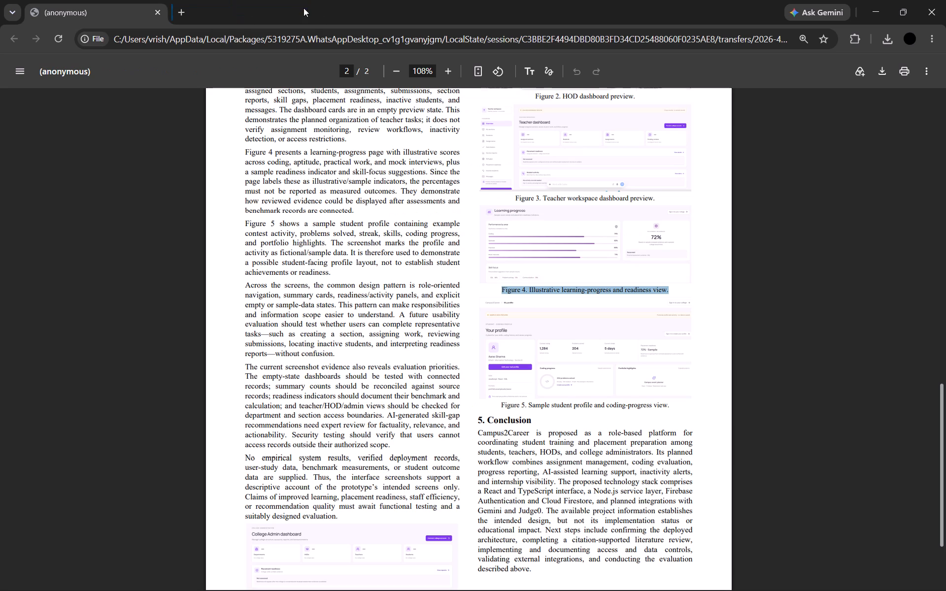
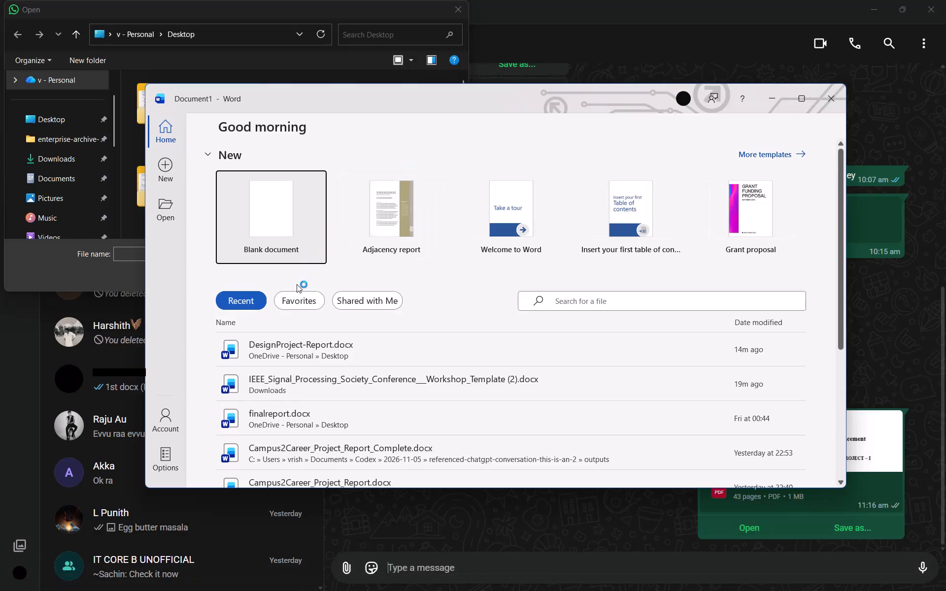
# Open DesignProject-Report.docx from the recent files in Word and view its certificate and declaration pages in a maximized window.
pyautogui.doubleClick(289, 346)
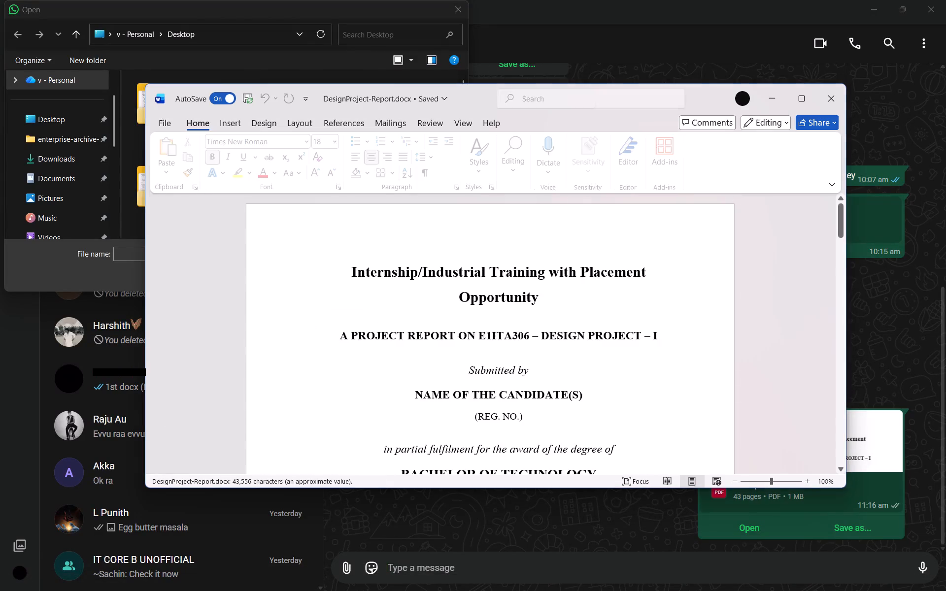
pyautogui.scroll(-6, 444, 279)
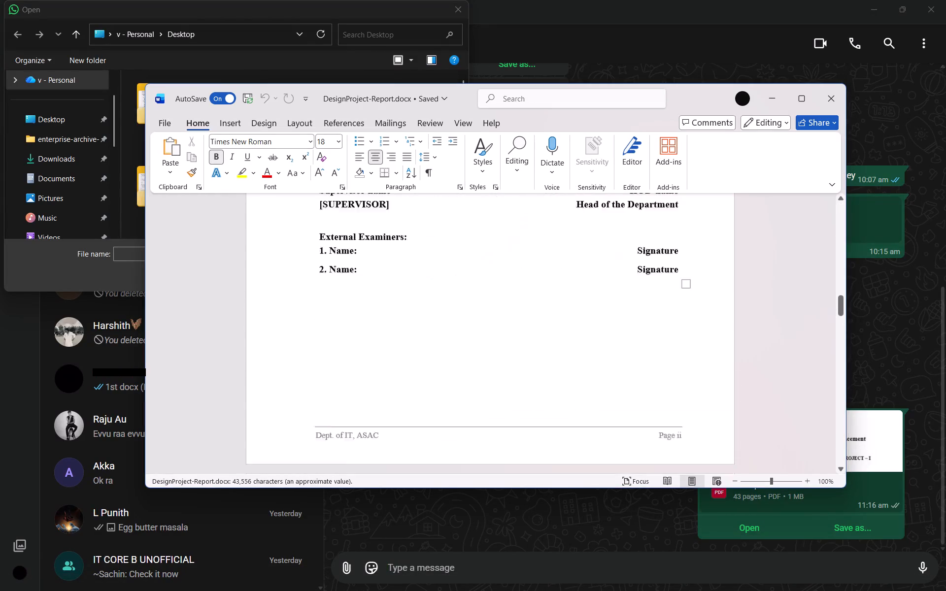
pyautogui.scroll(-3, 444, 279)
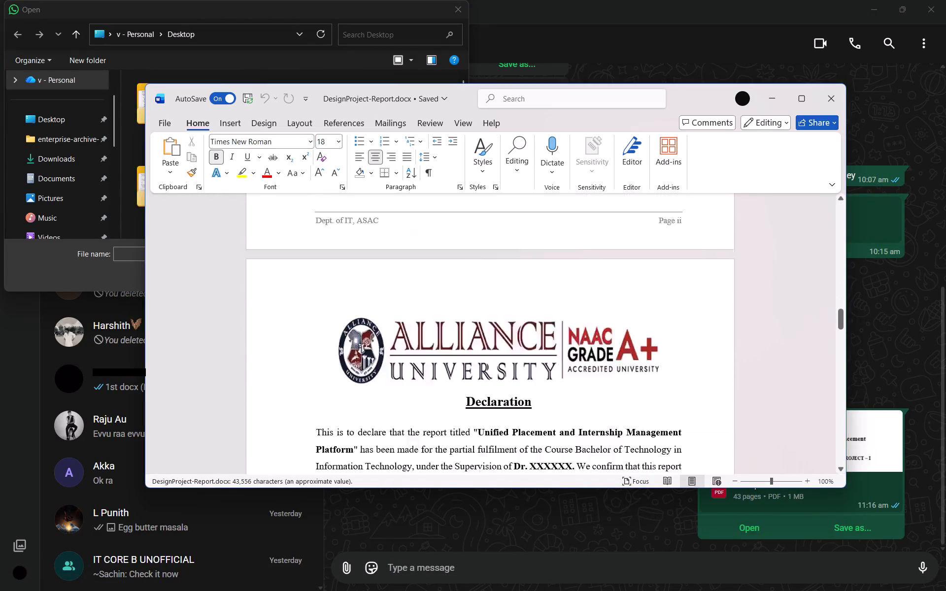
pyautogui.scroll(5, 444, 279)
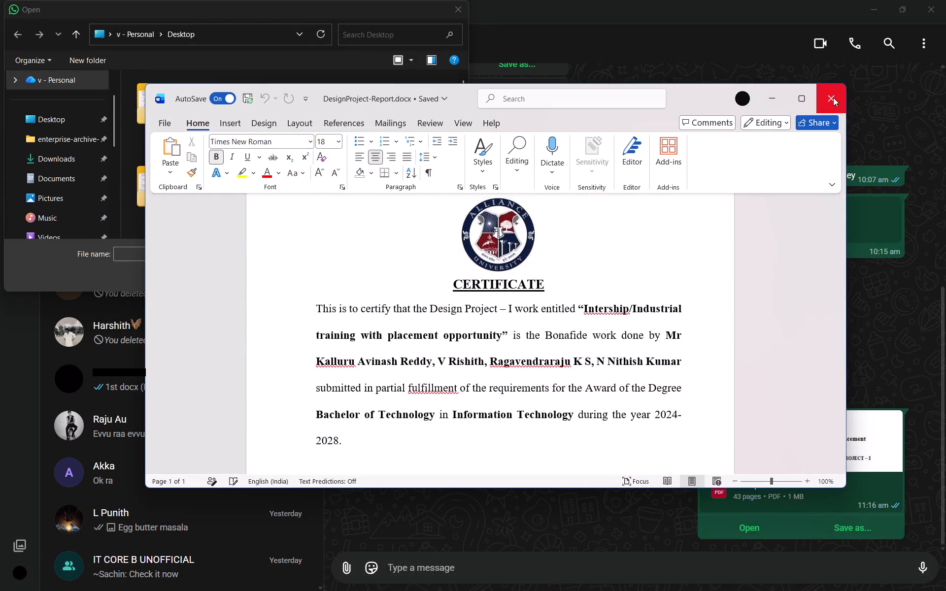
pyautogui.click(807, 98)
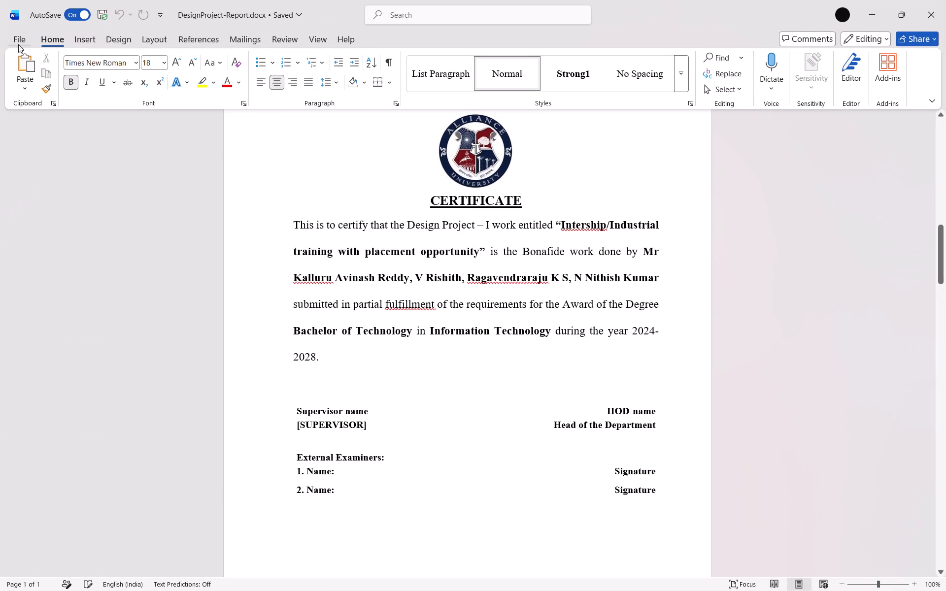
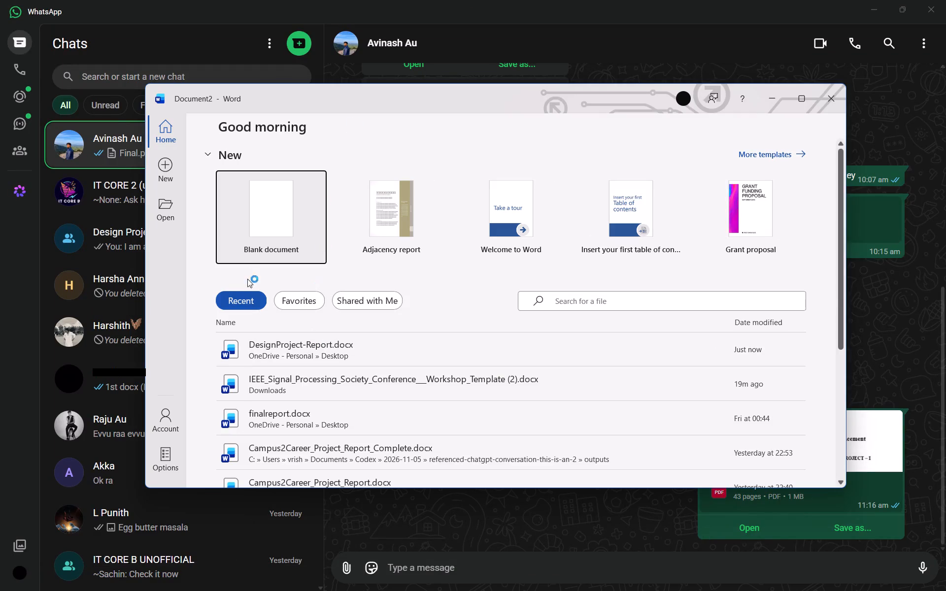
# Look through the recent documents in Word's start window and maximize the window.
pyautogui.scroll(-1, 309, 423)
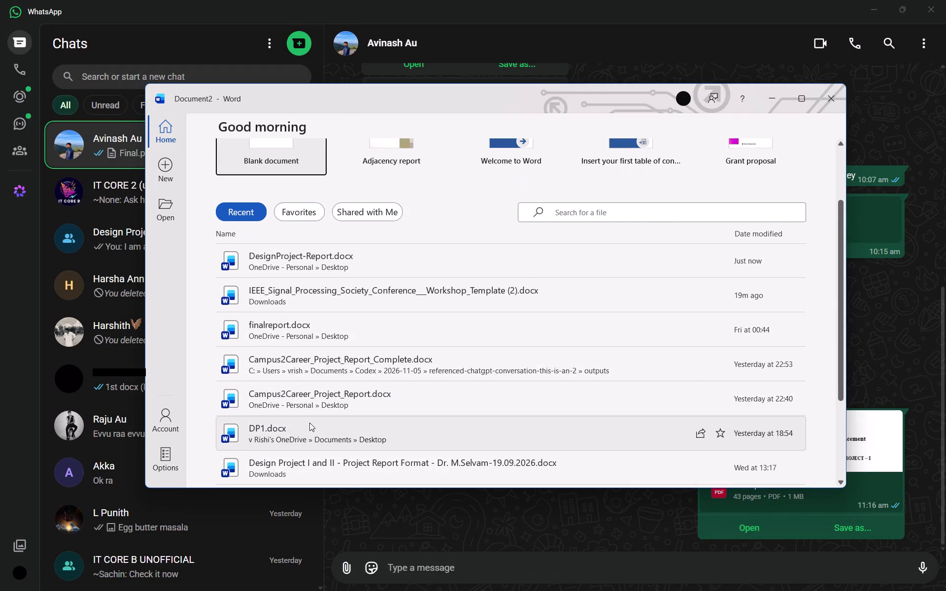
pyautogui.scroll(-1, 309, 423)
pyautogui.scroll(1, 309, 423)
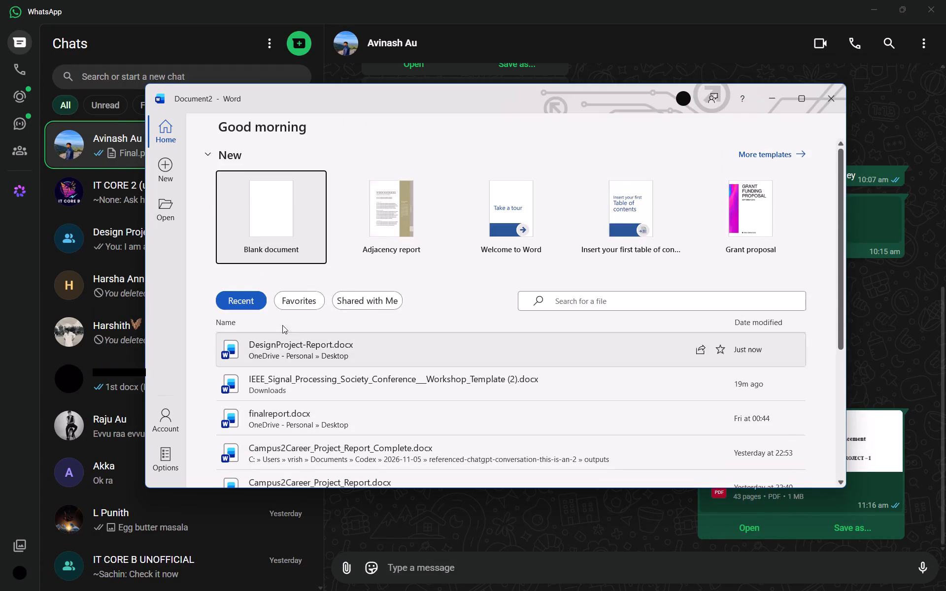
pyautogui.click(810, 105)
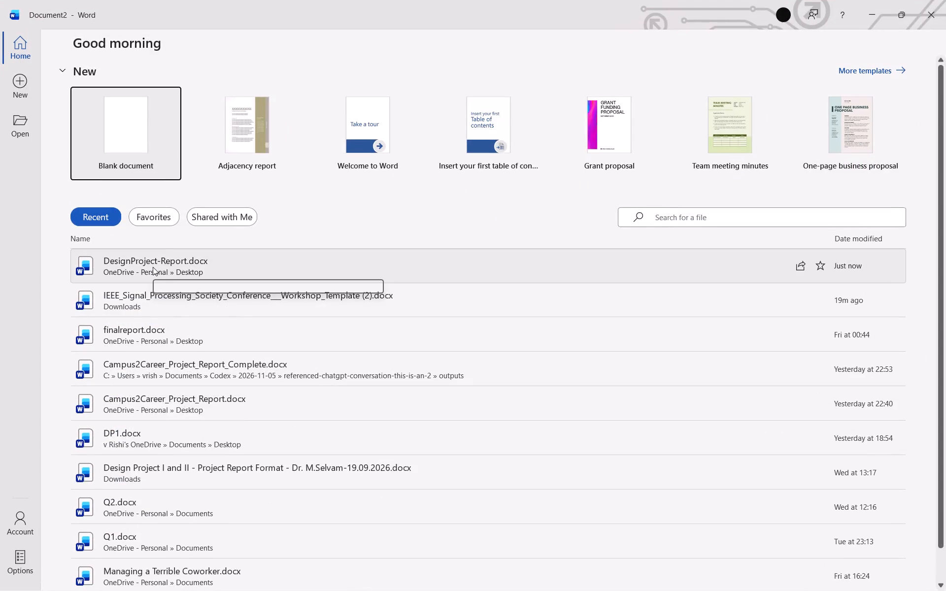